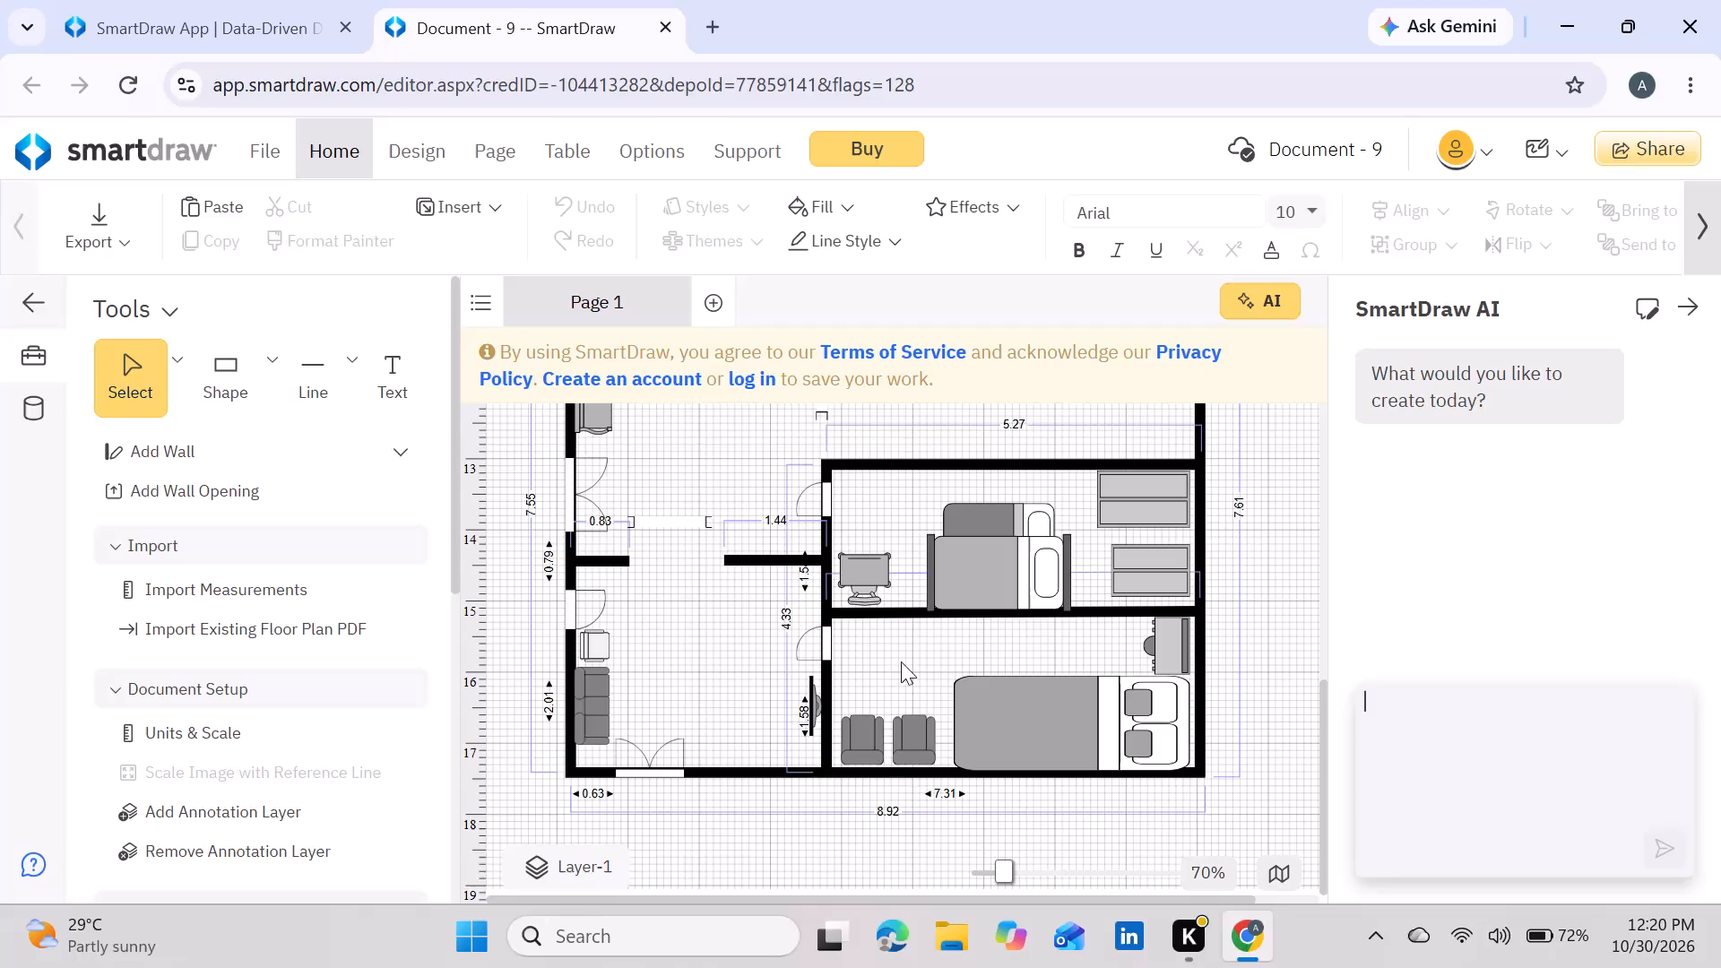
Draw a closed rectangular outline of four walls below the existing floor plan, about 9.00 wide and 6.08 high.
scroll(901, 661, down, 3)
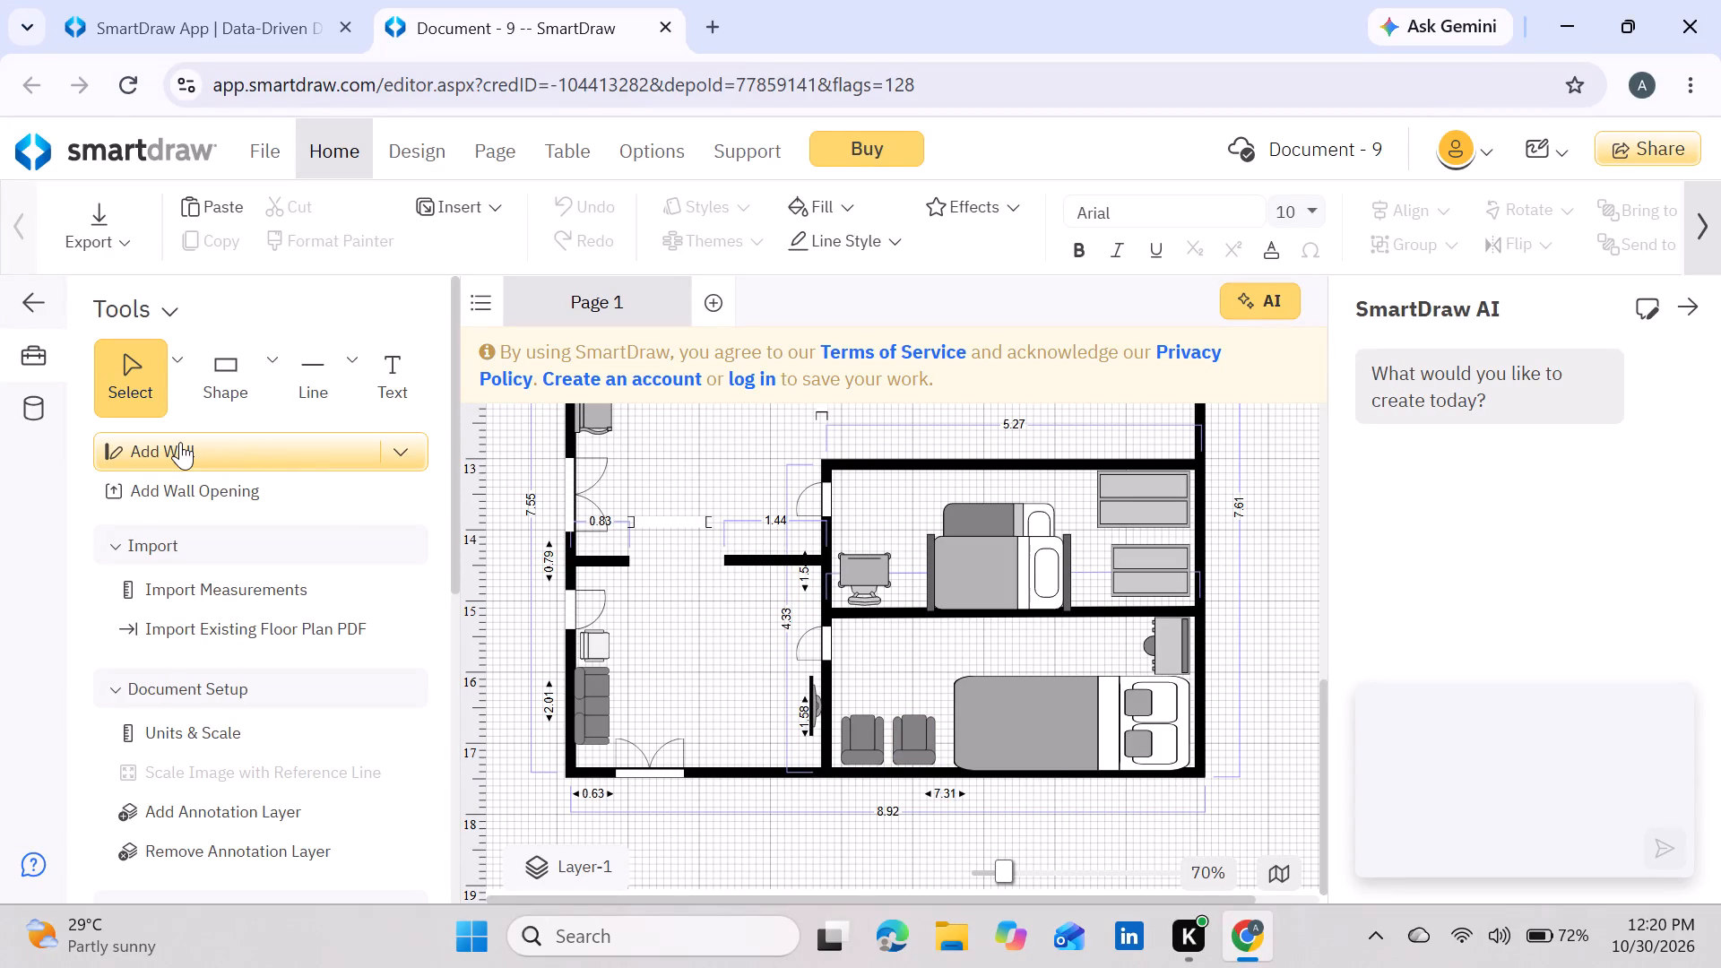
click(180, 442)
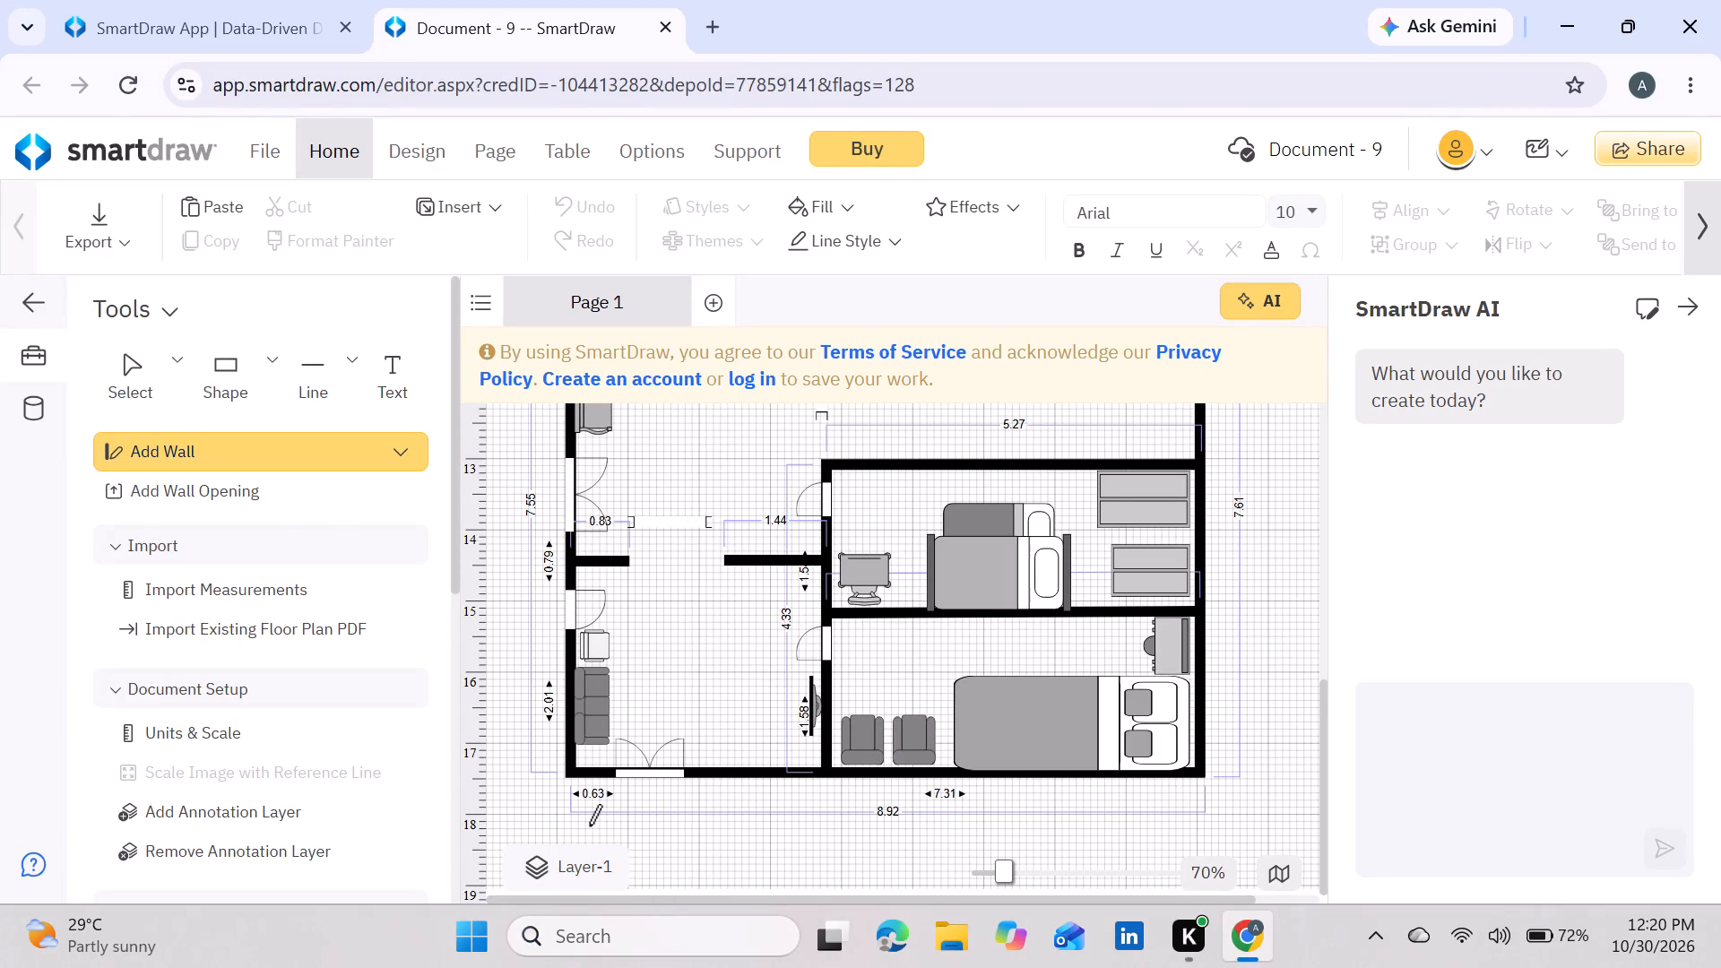
drag(572, 828, 1058, 847)
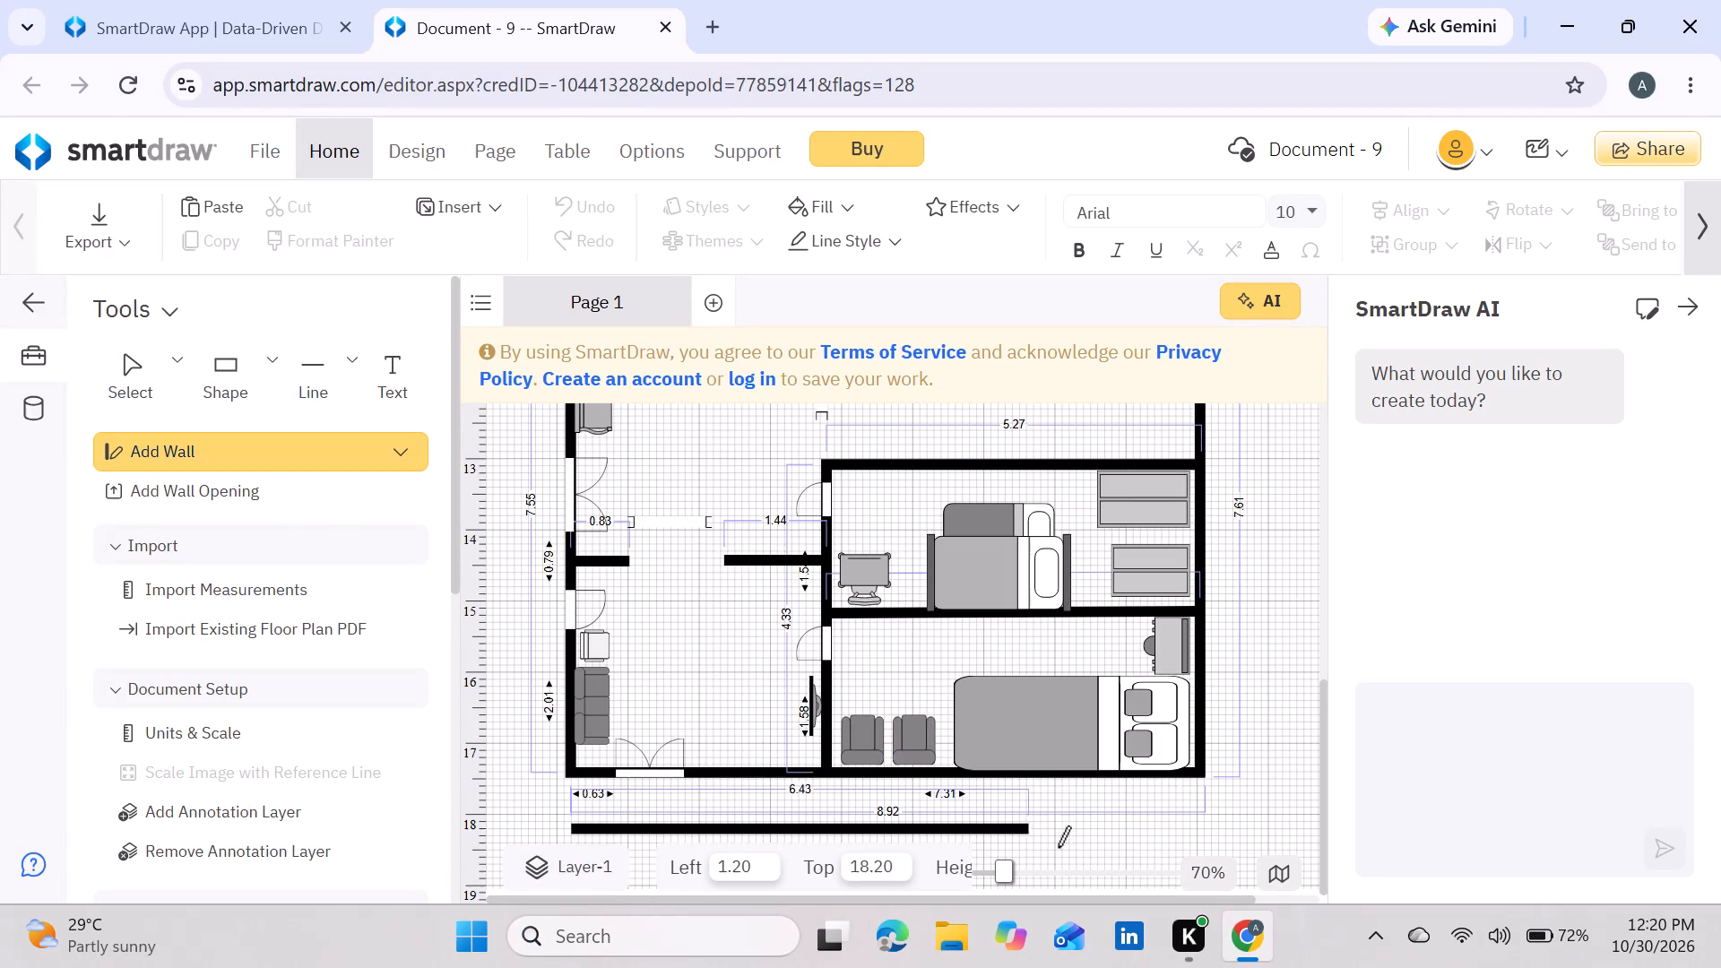
drag(1058, 847, 1207, 845)
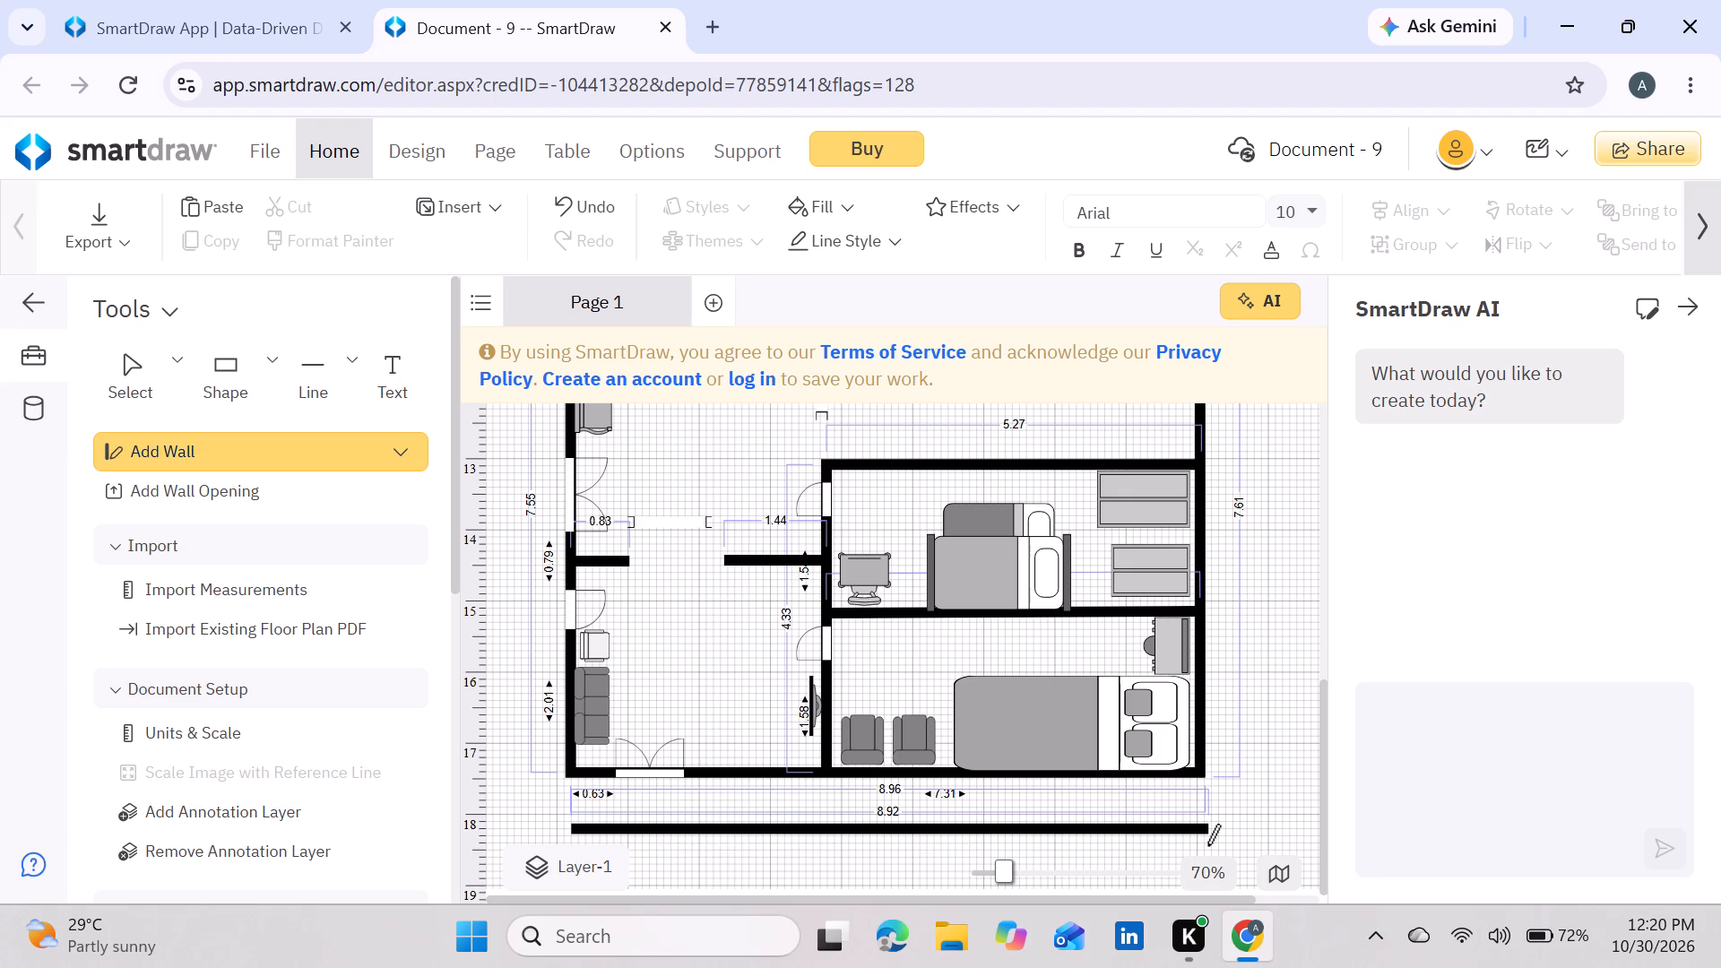
scroll(1069, 804, down, 2)
drag(1205, 826, 1207, 877)
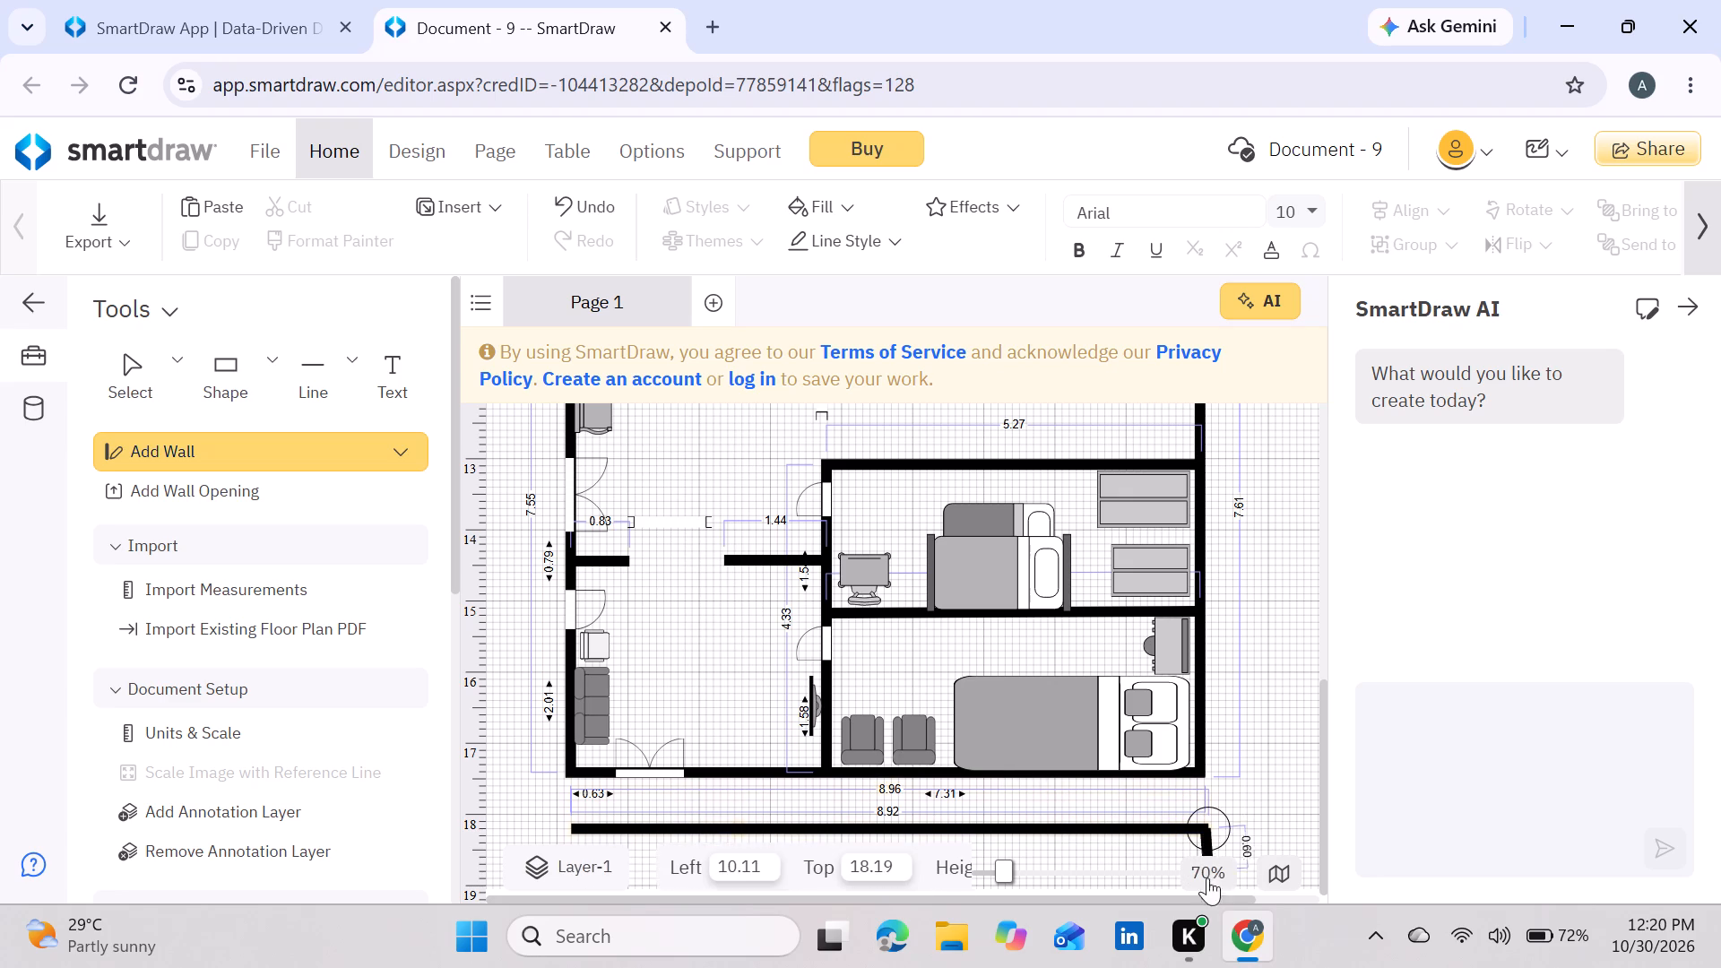
drag(1207, 877, 1189, 771)
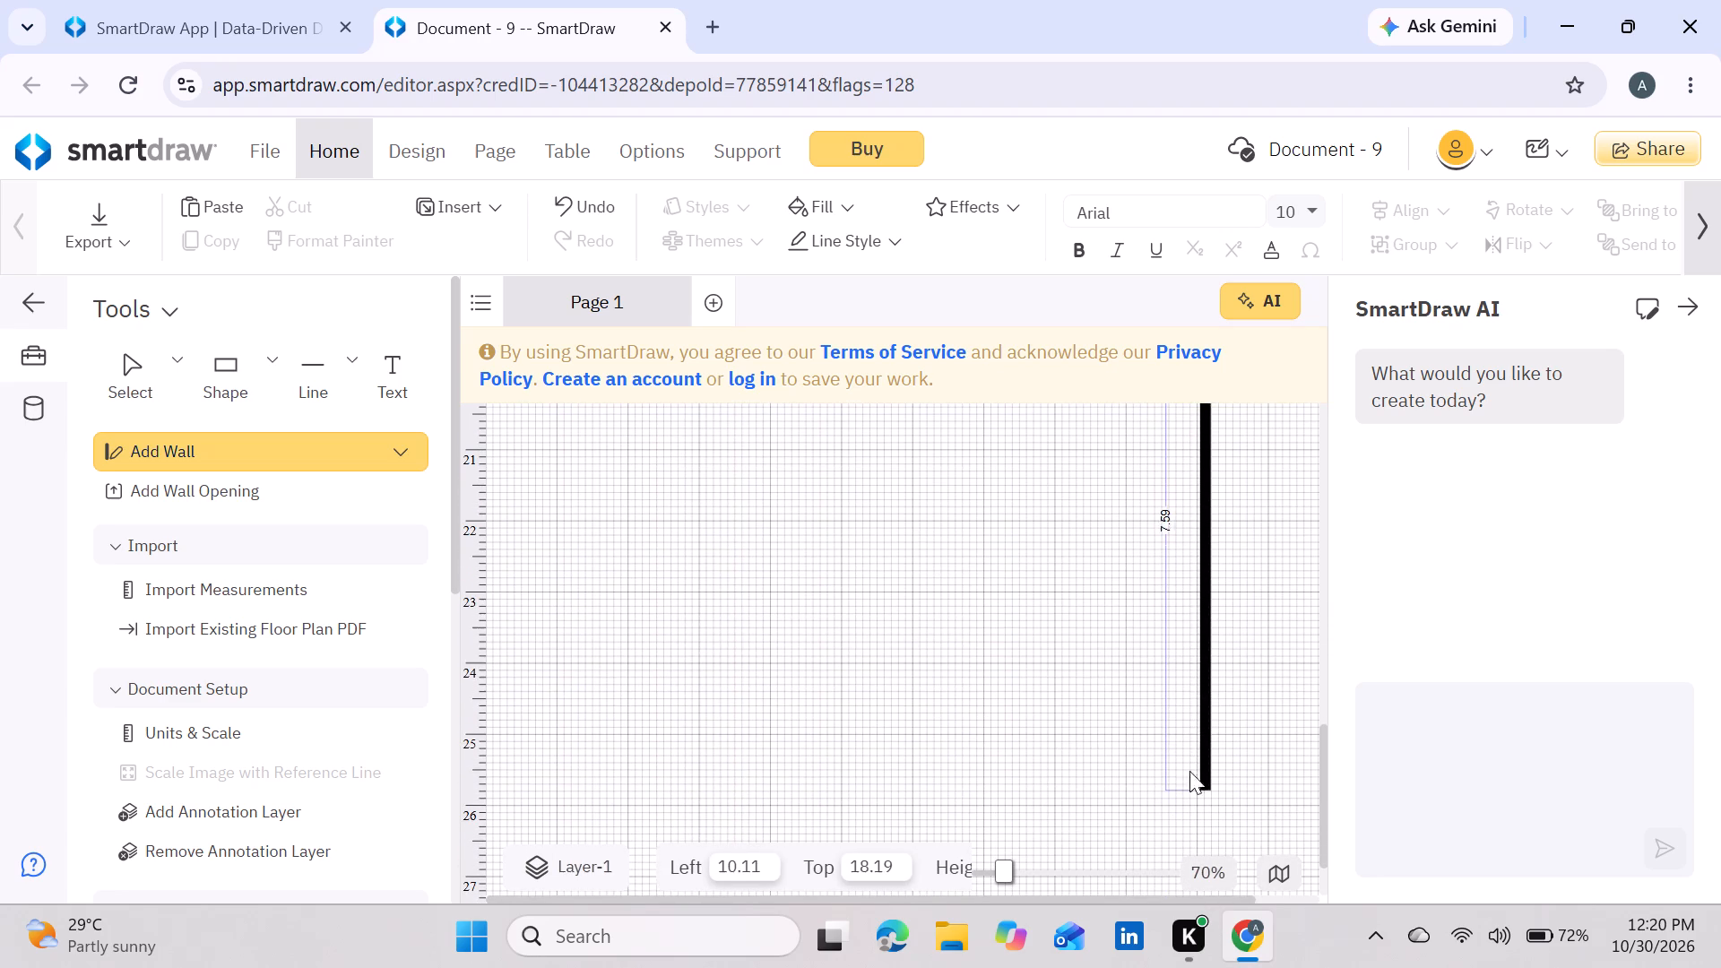
drag(1189, 771, 1190, 675)
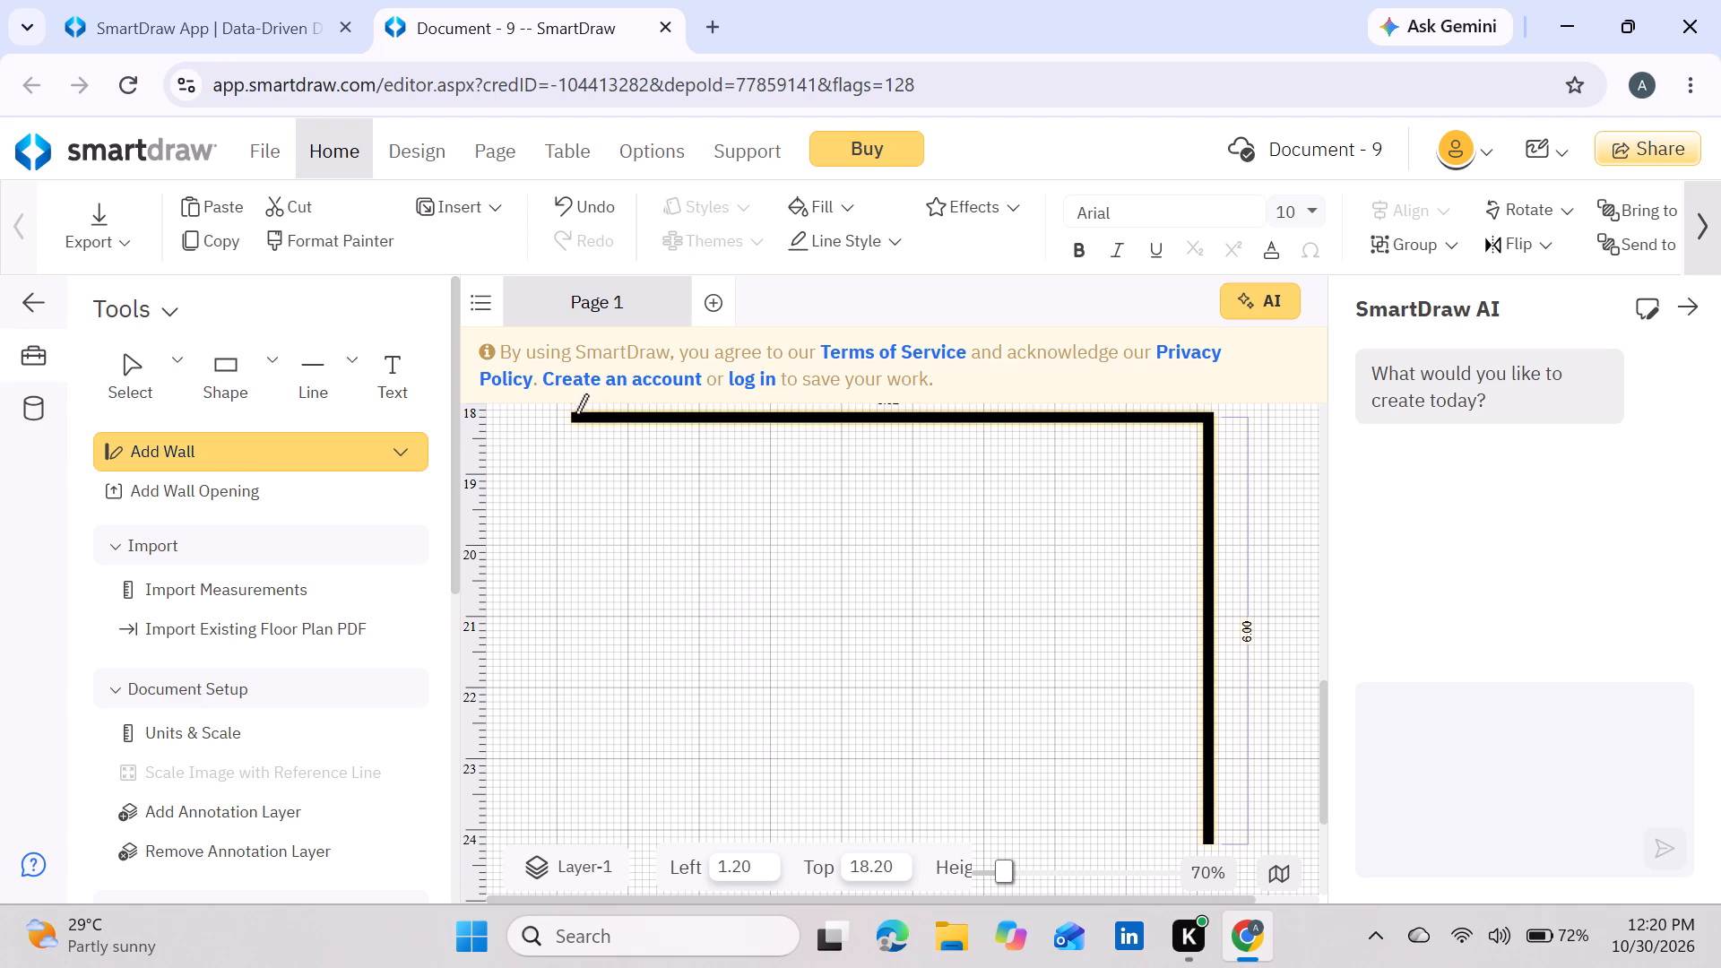
drag(569, 412, 570, 788)
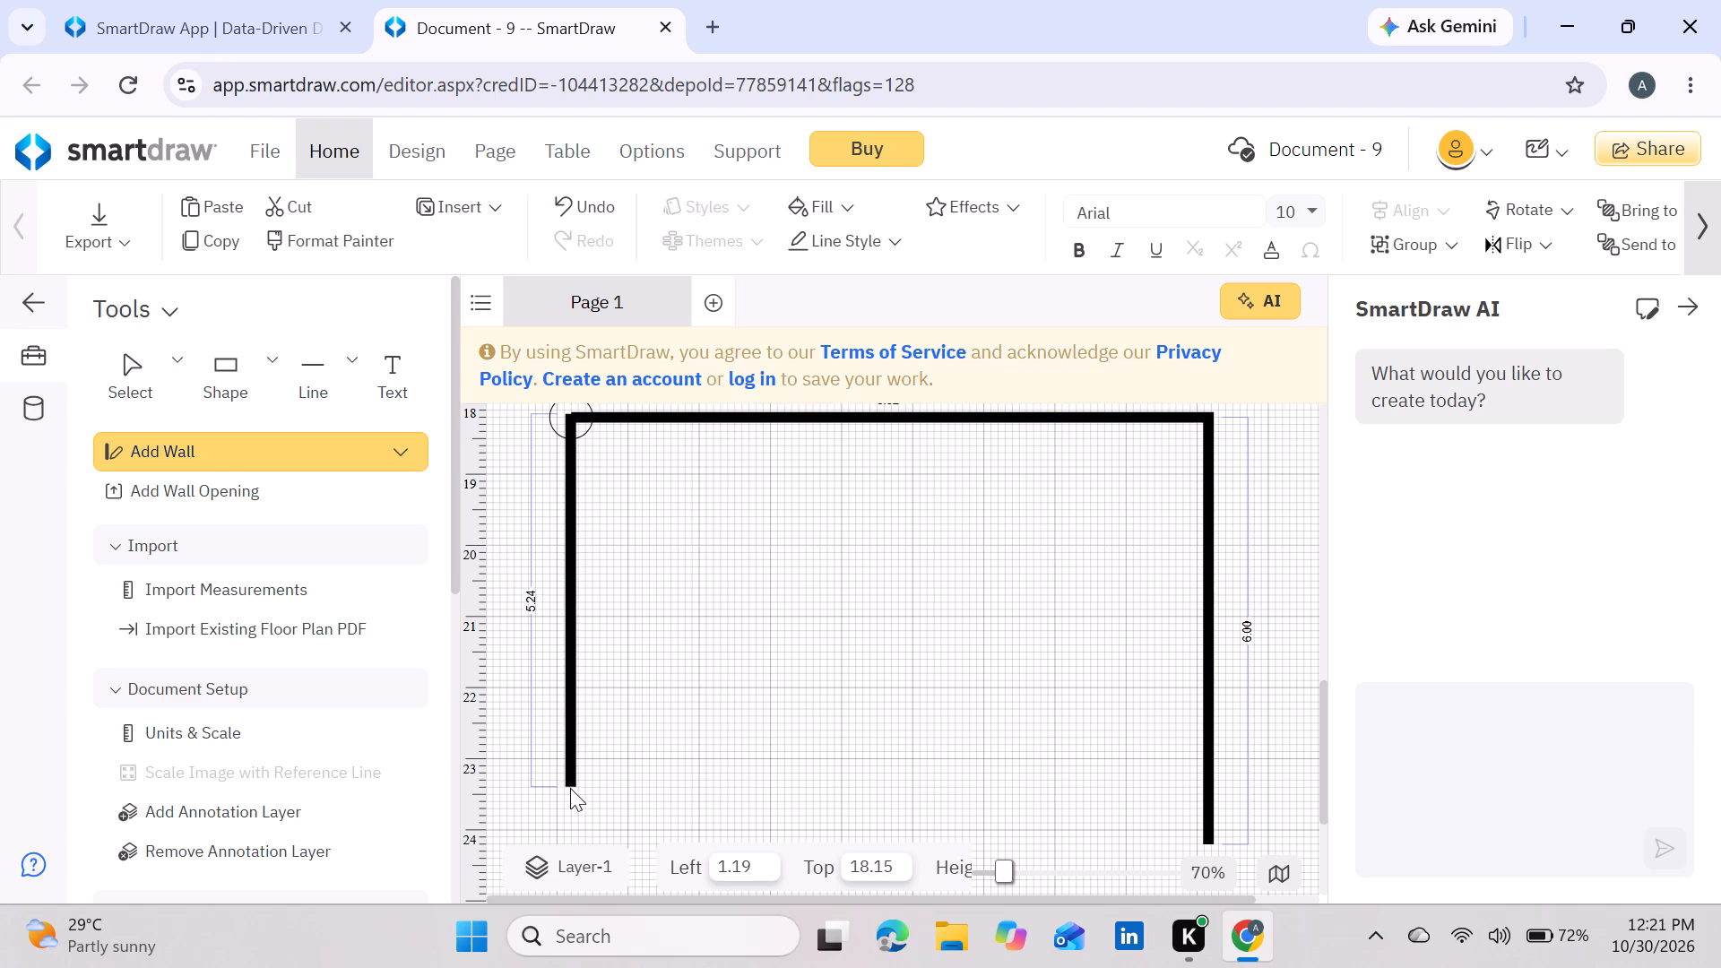
drag(570, 788, 568, 605)
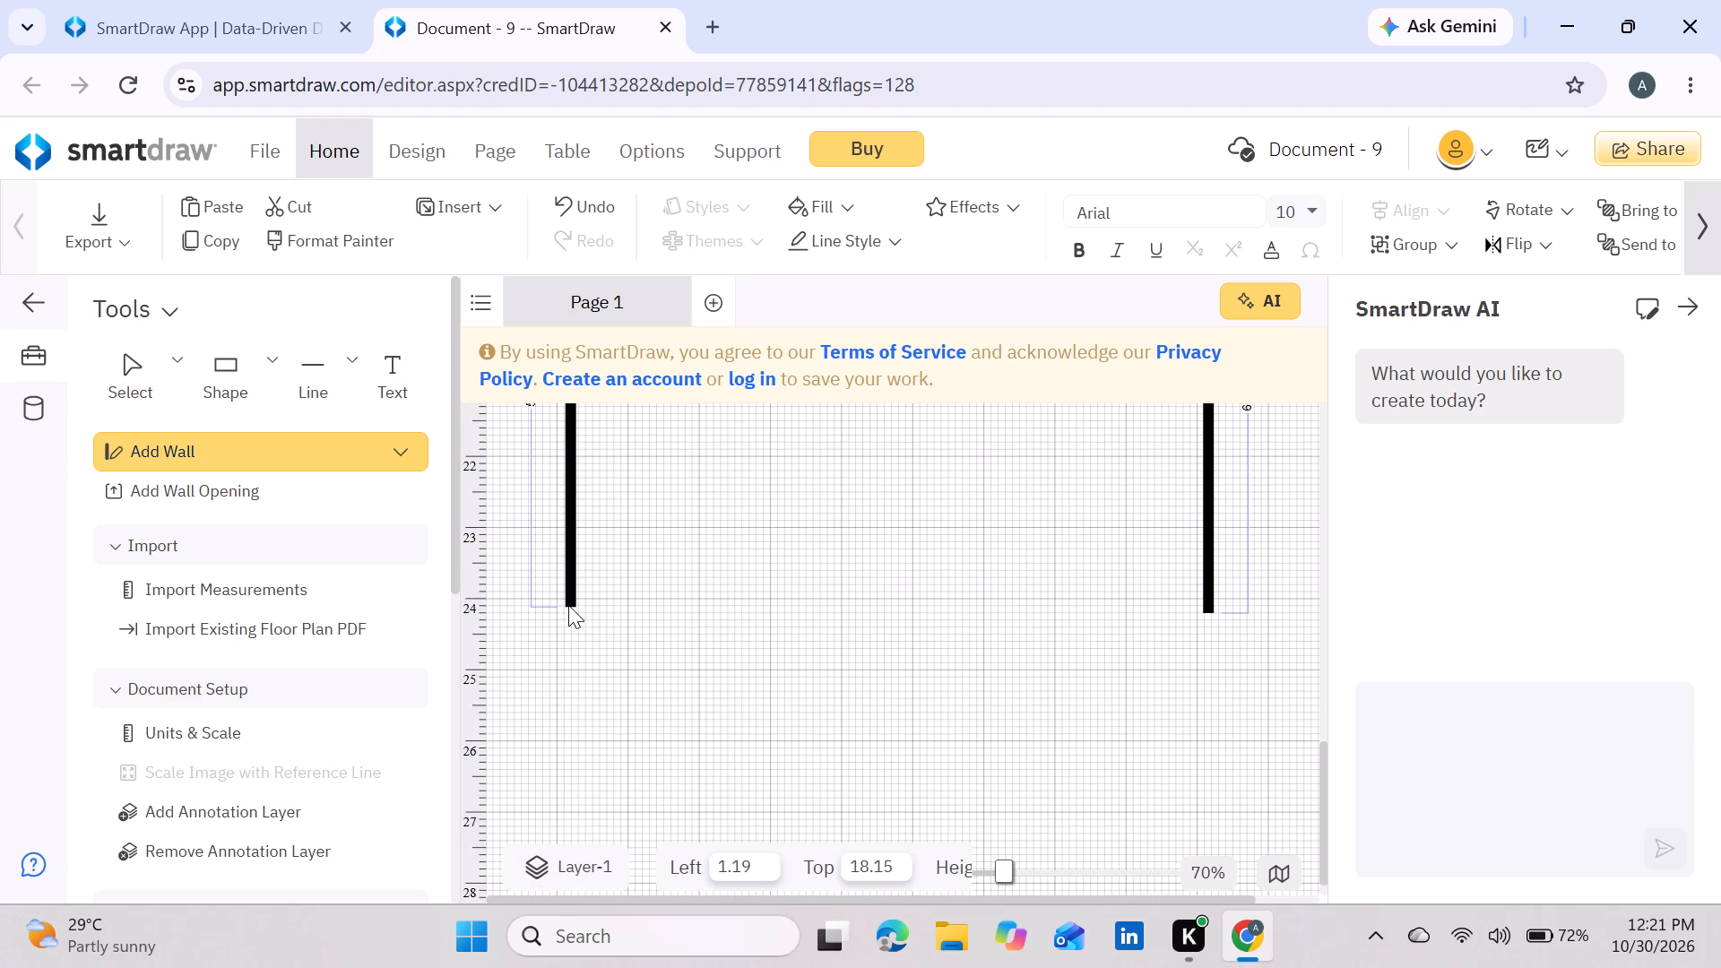
drag(568, 605, 561, 615)
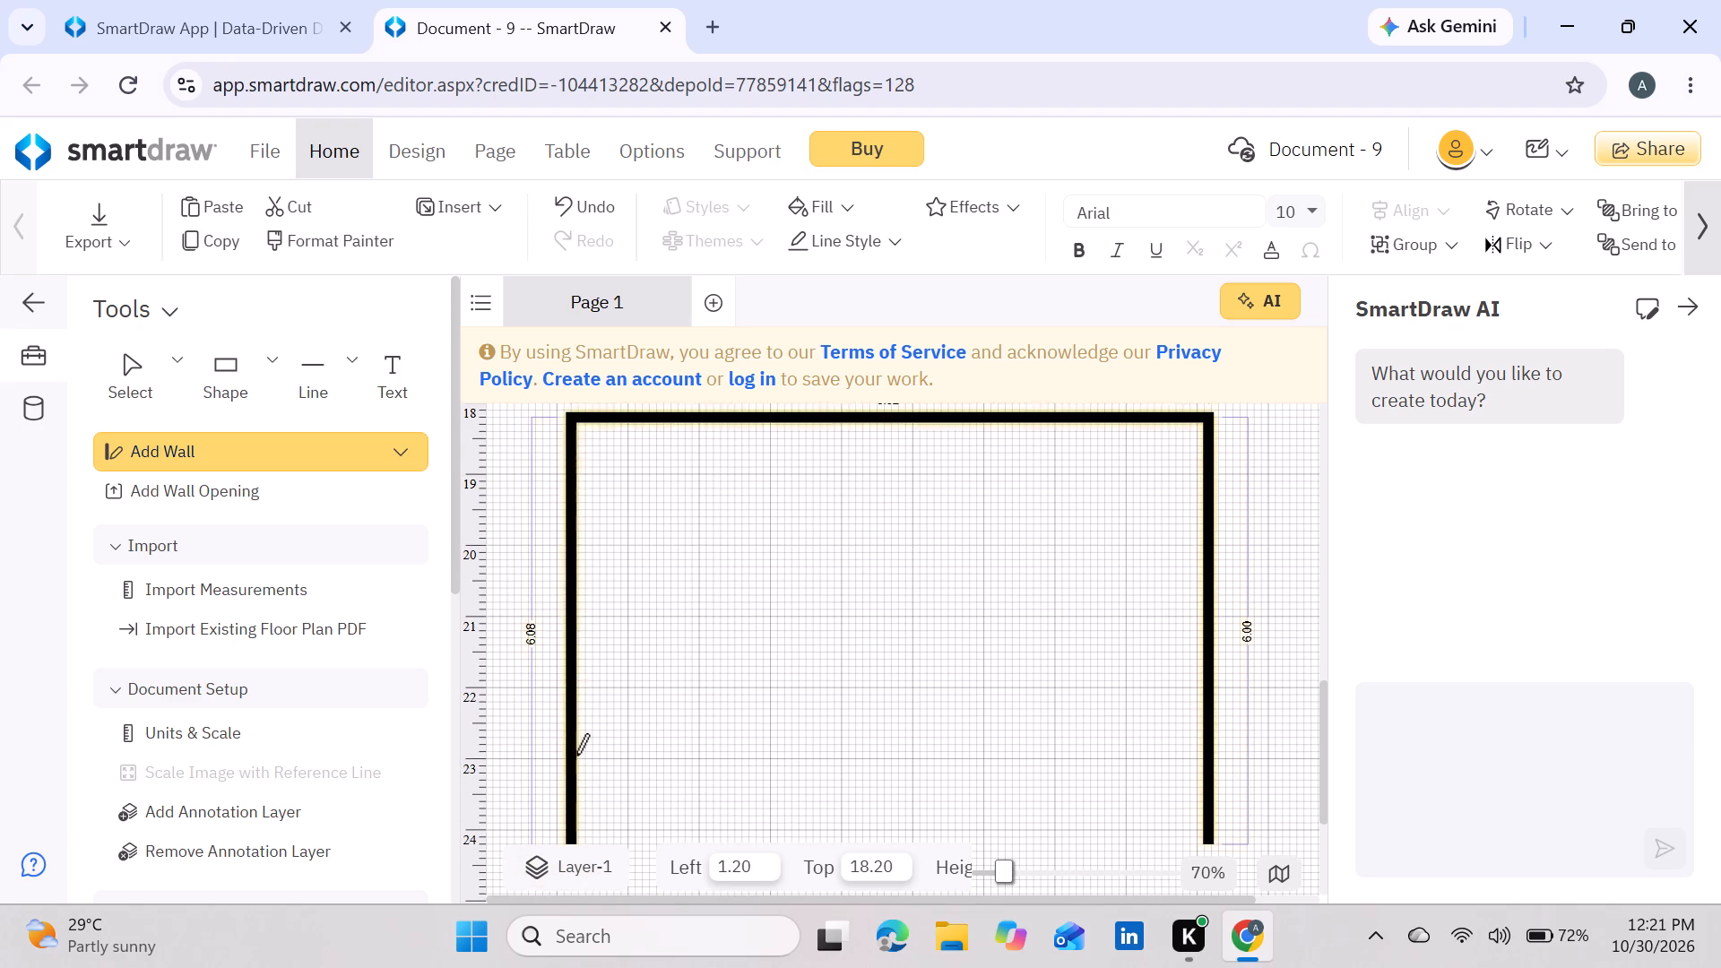
scroll(584, 752, down, 3)
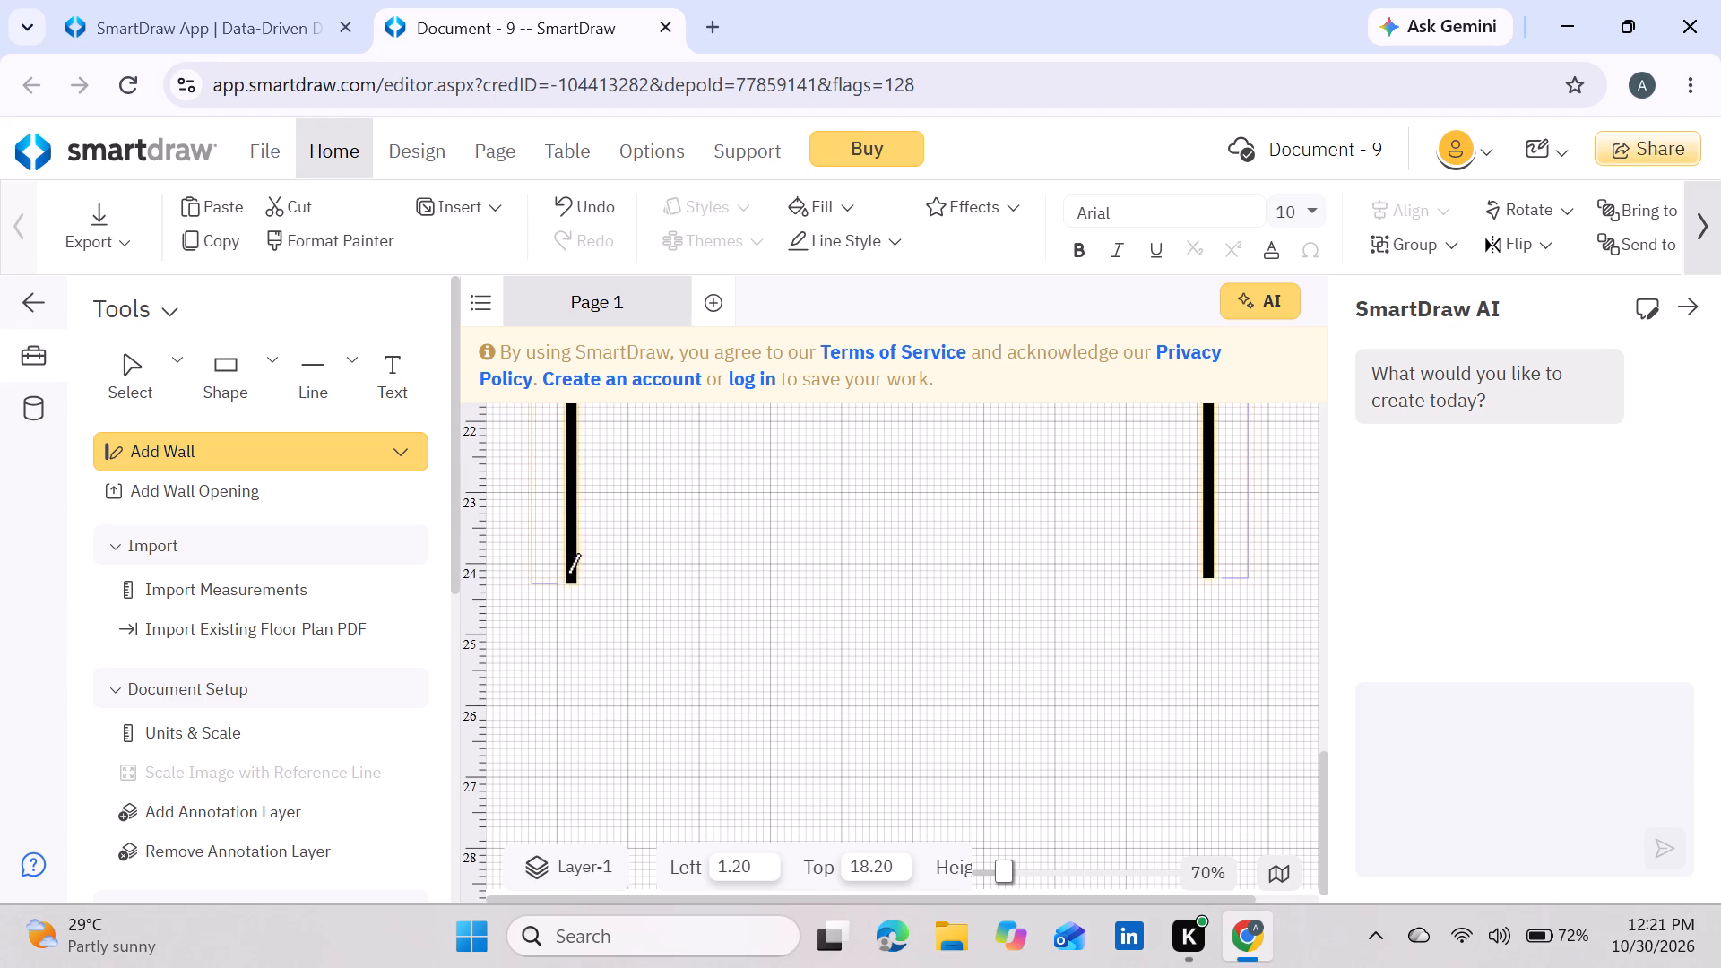
drag(567, 575, 1208, 577)
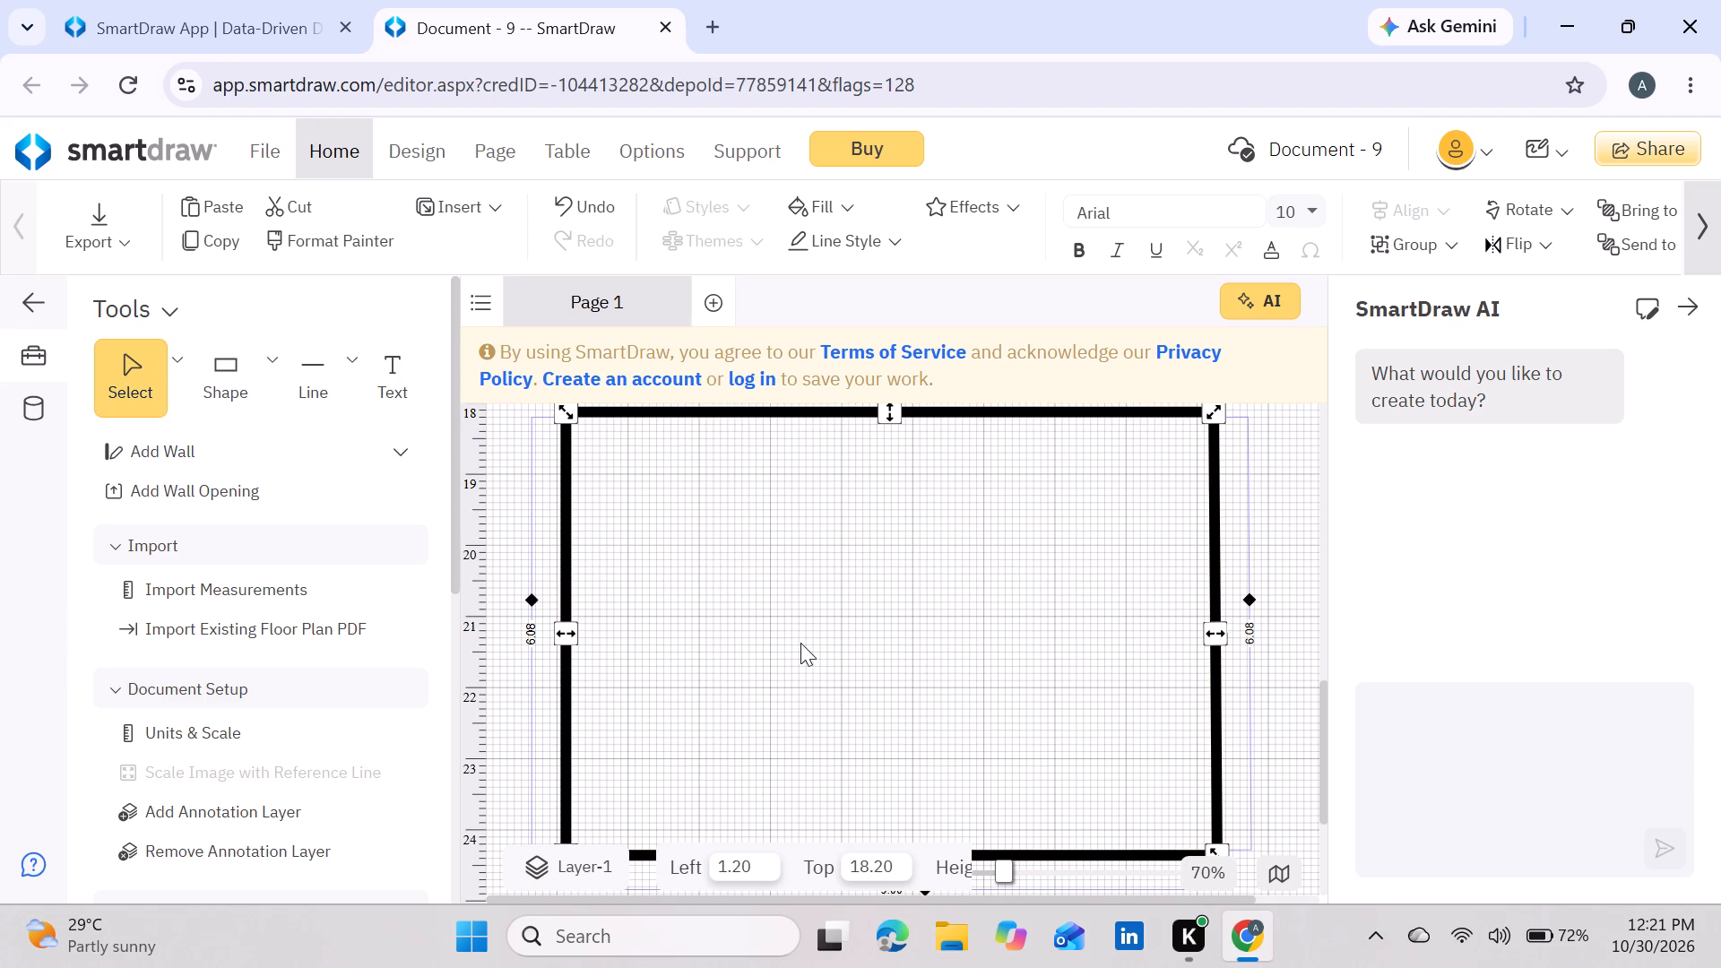
key(Escape)
Move the new wall outline down, clear of the existing floor plan, to about left 1.03 and top 19.83.
scroll(817, 627, down, 2)
scroll(817, 627, up, 3)
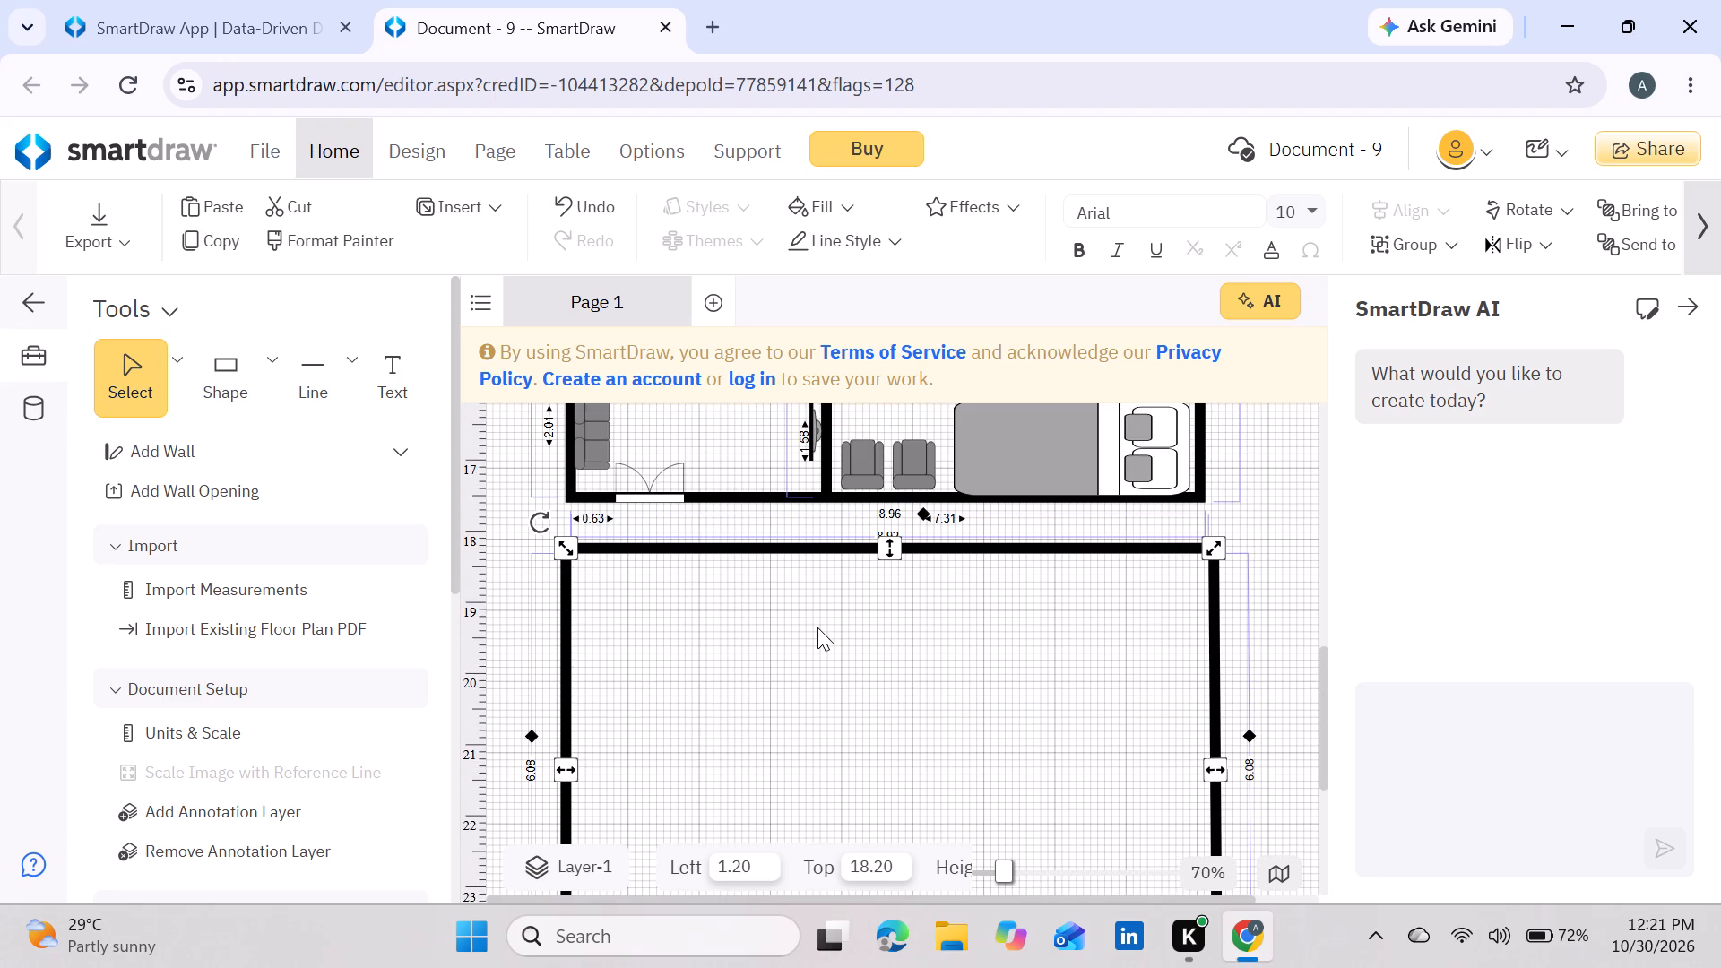
scroll(817, 627, down, 1)
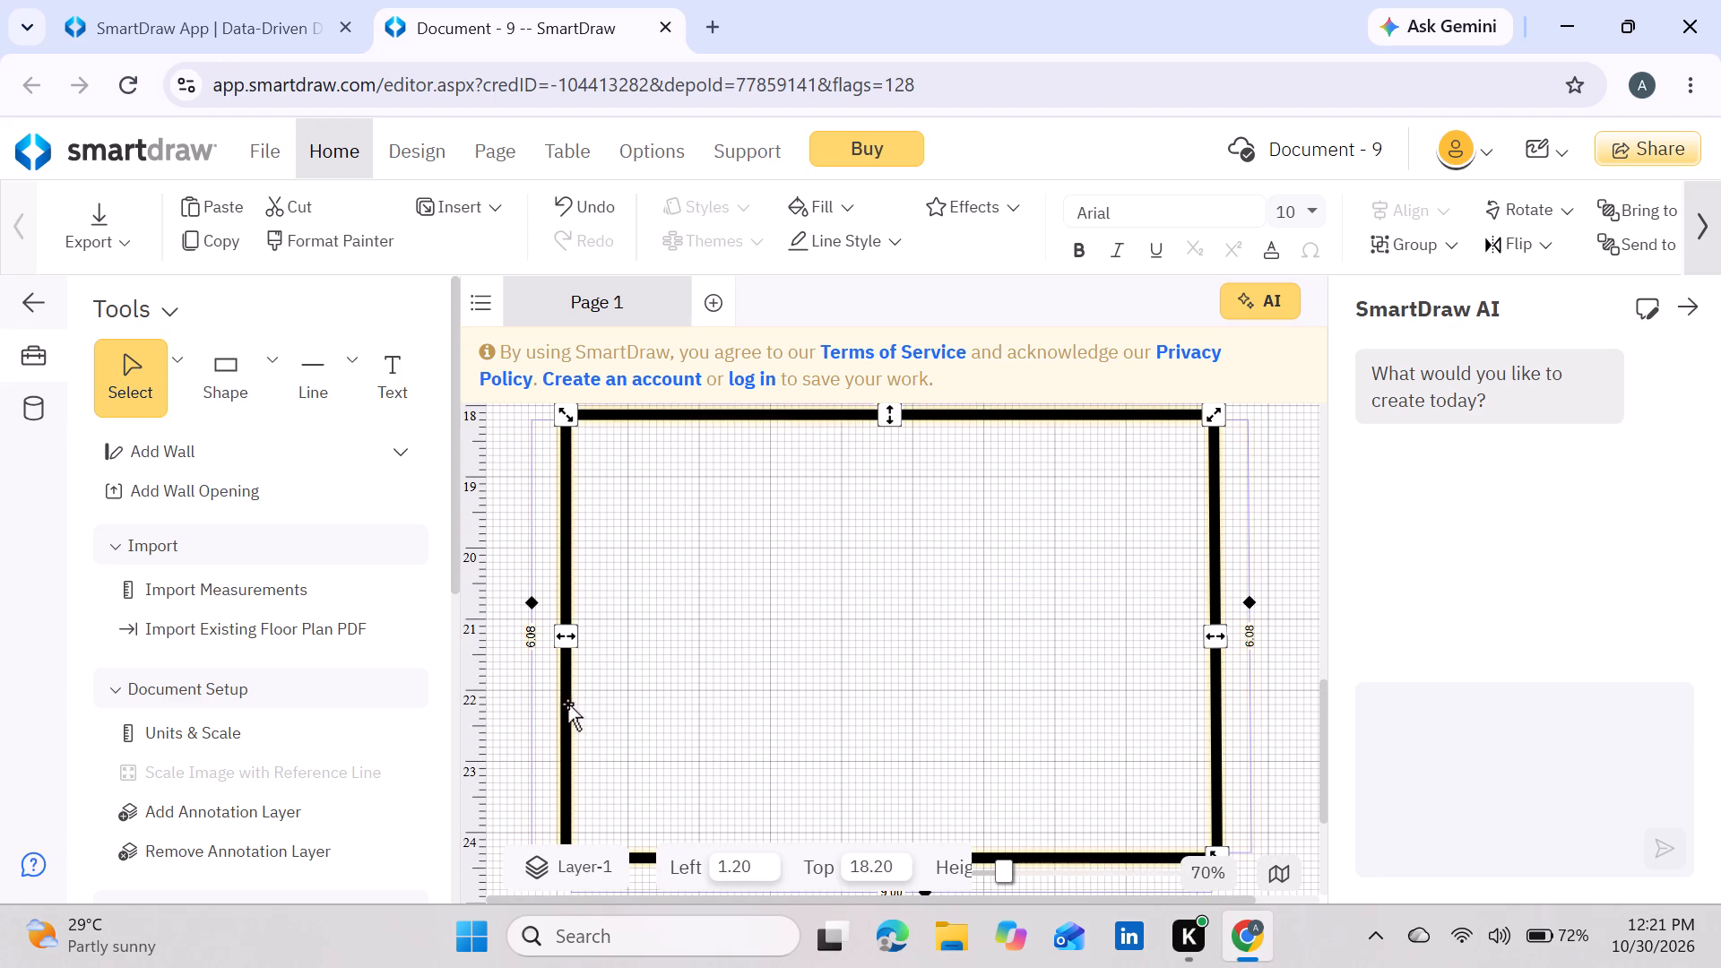
drag(566, 704, 556, 819)
scroll(558, 810, down, 1)
scroll(595, 781, up, 2)
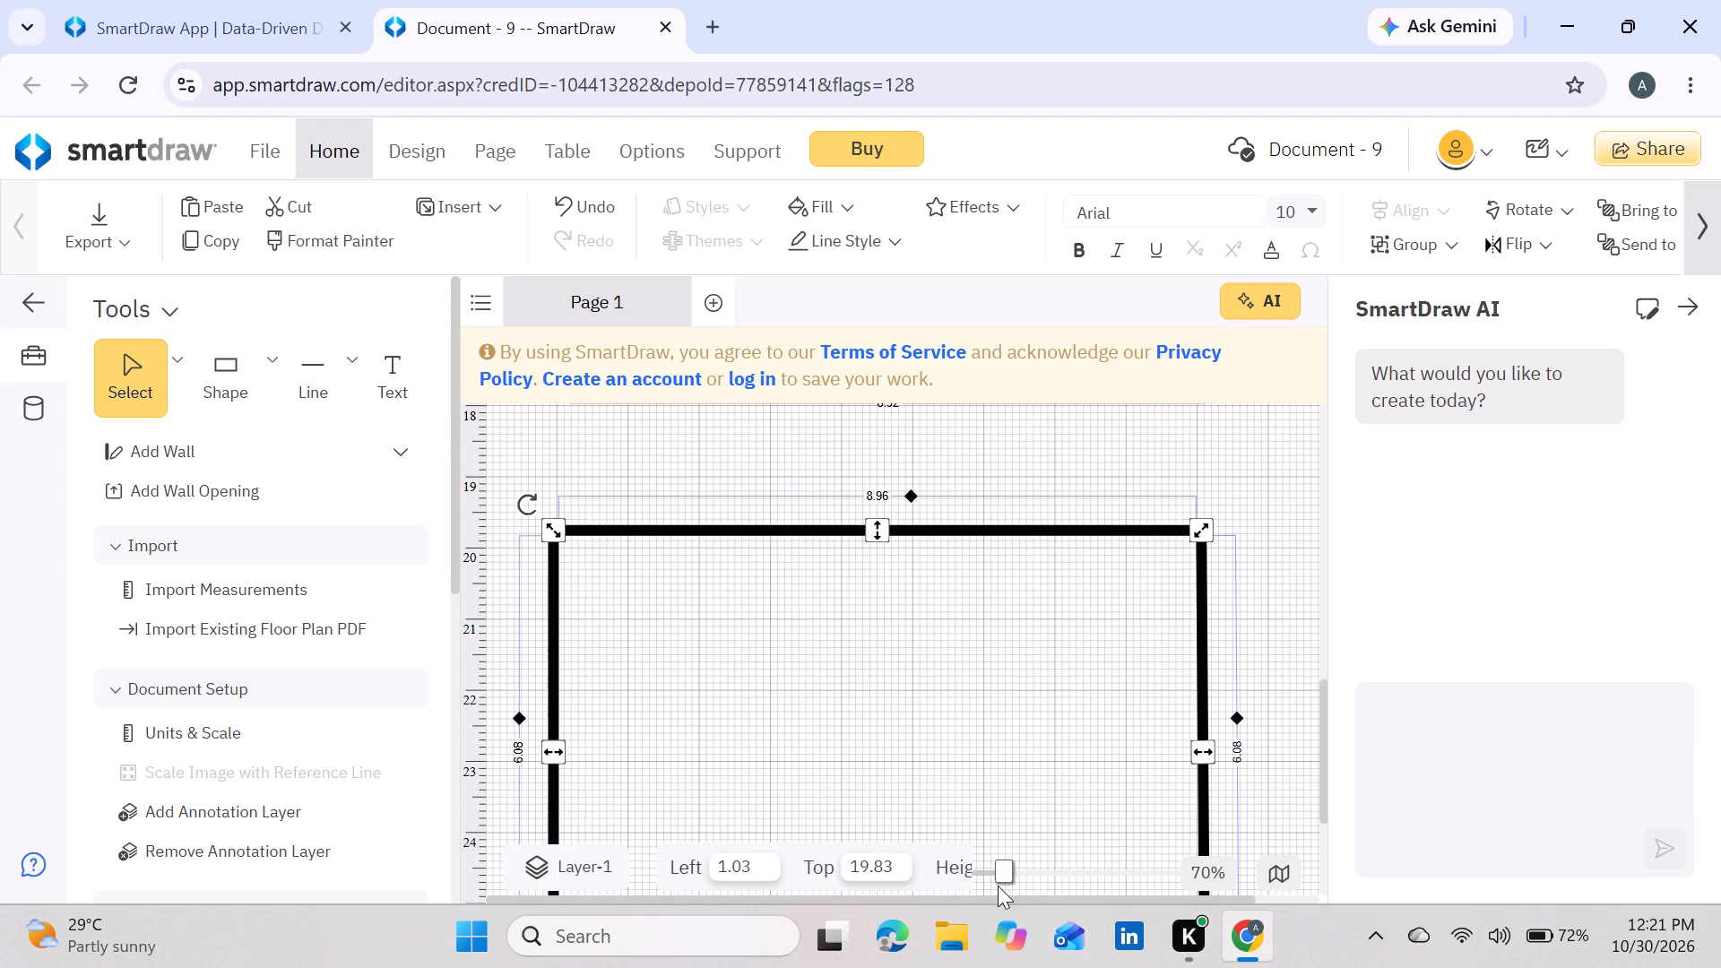
Close the AI assistant pane to widen the drawing area around the new outline.
click(1000, 878)
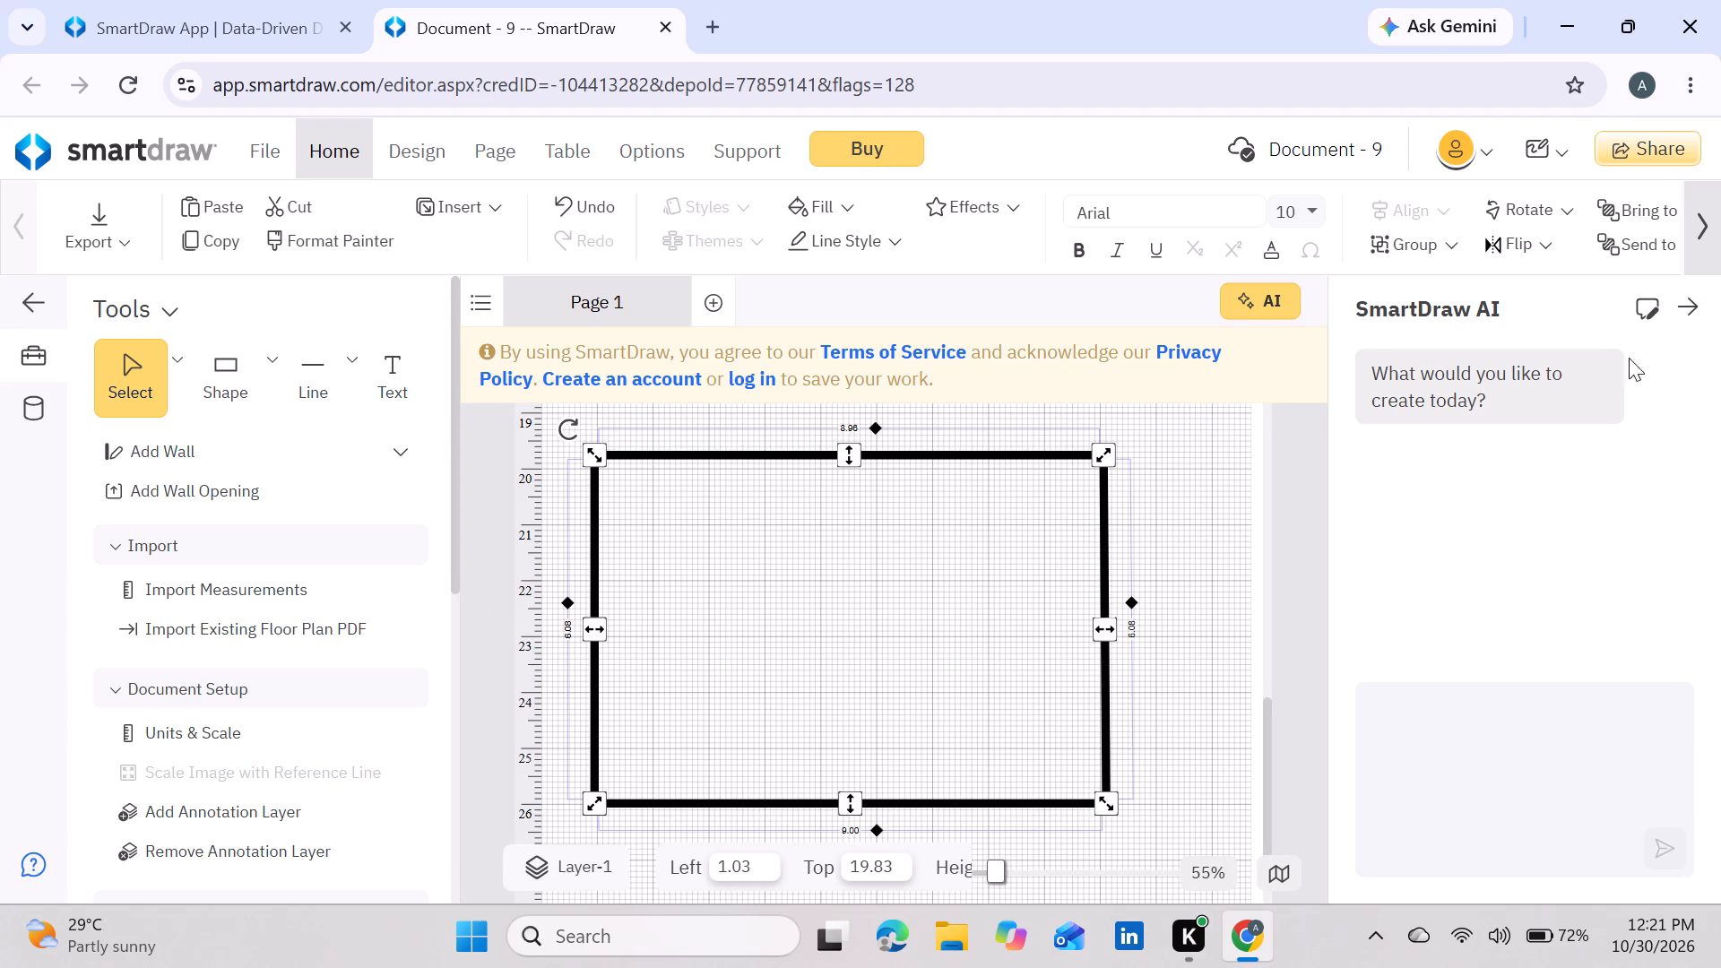
click(1696, 305)
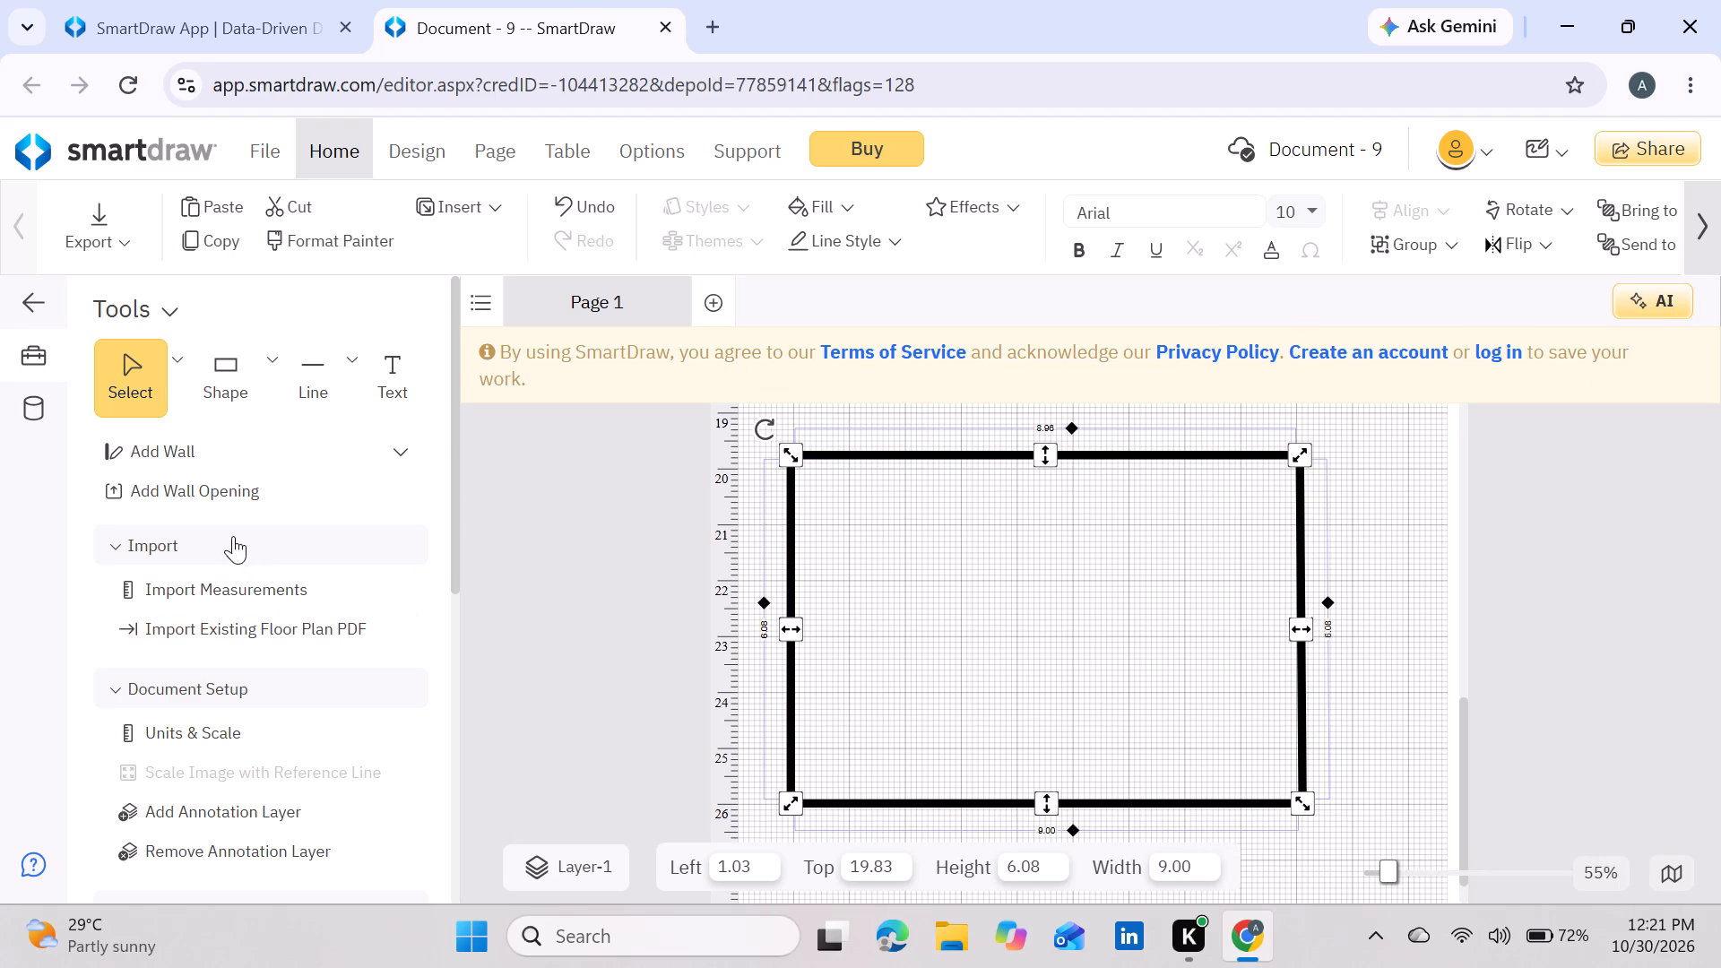
Clear the "study desk" search from the symbol library.
scroll(264, 350, up, 2)
scroll(253, 496, down, 4)
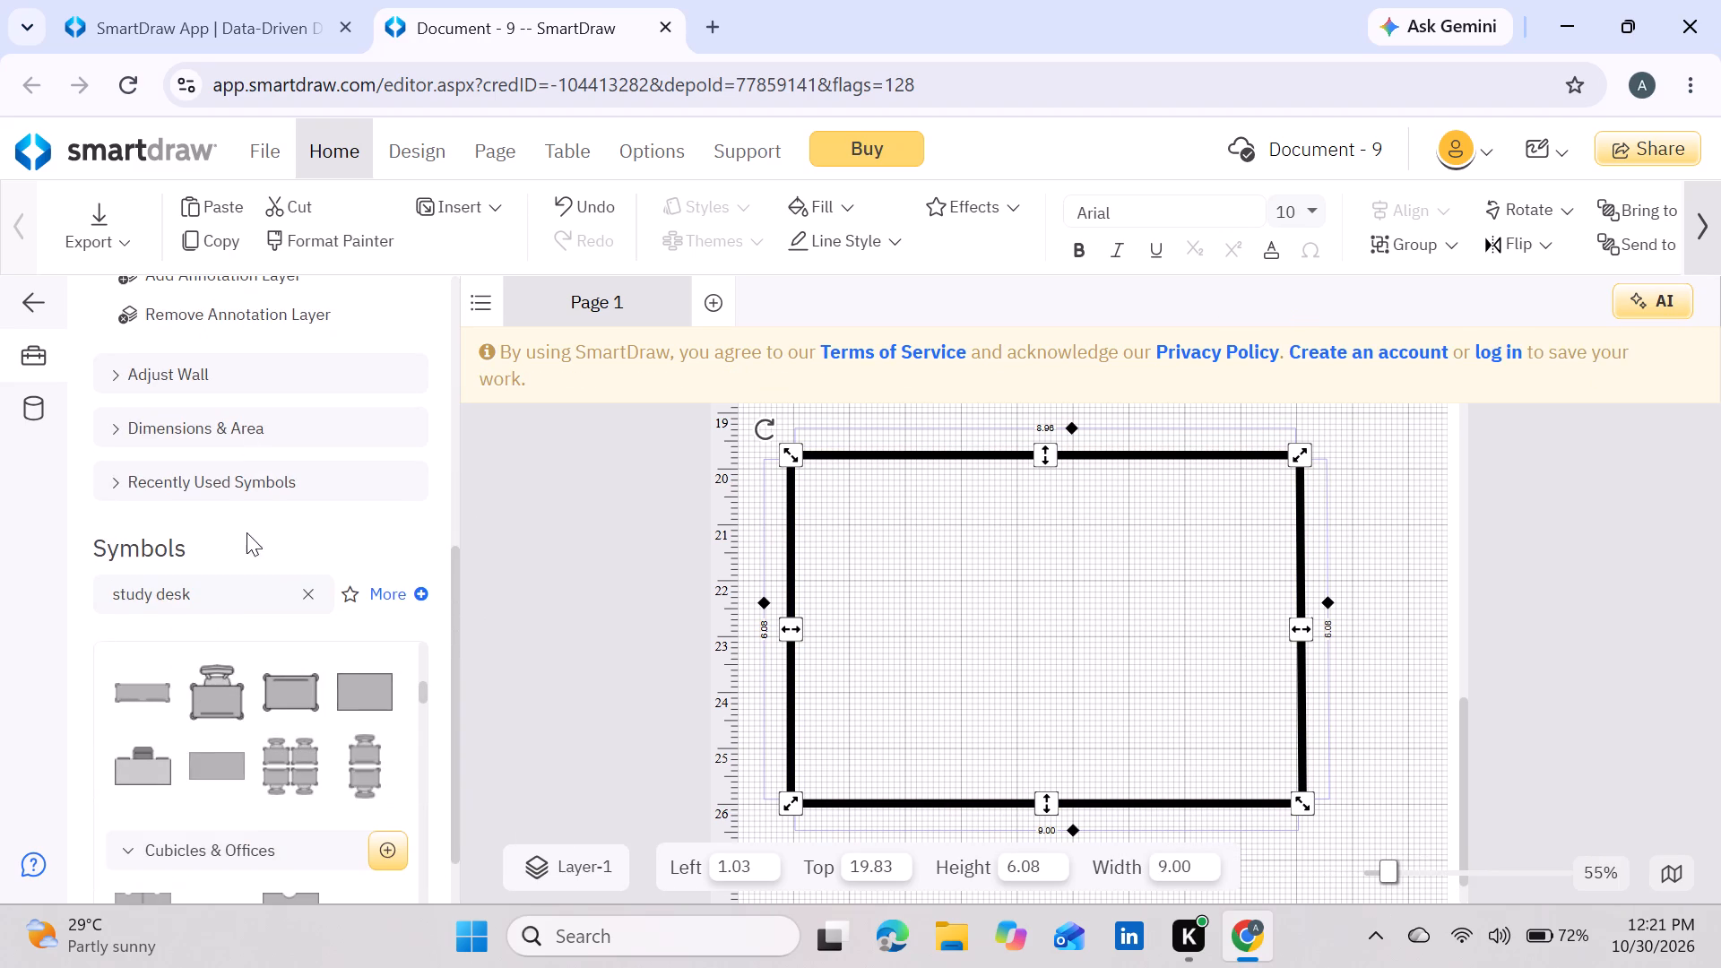
click(307, 591)
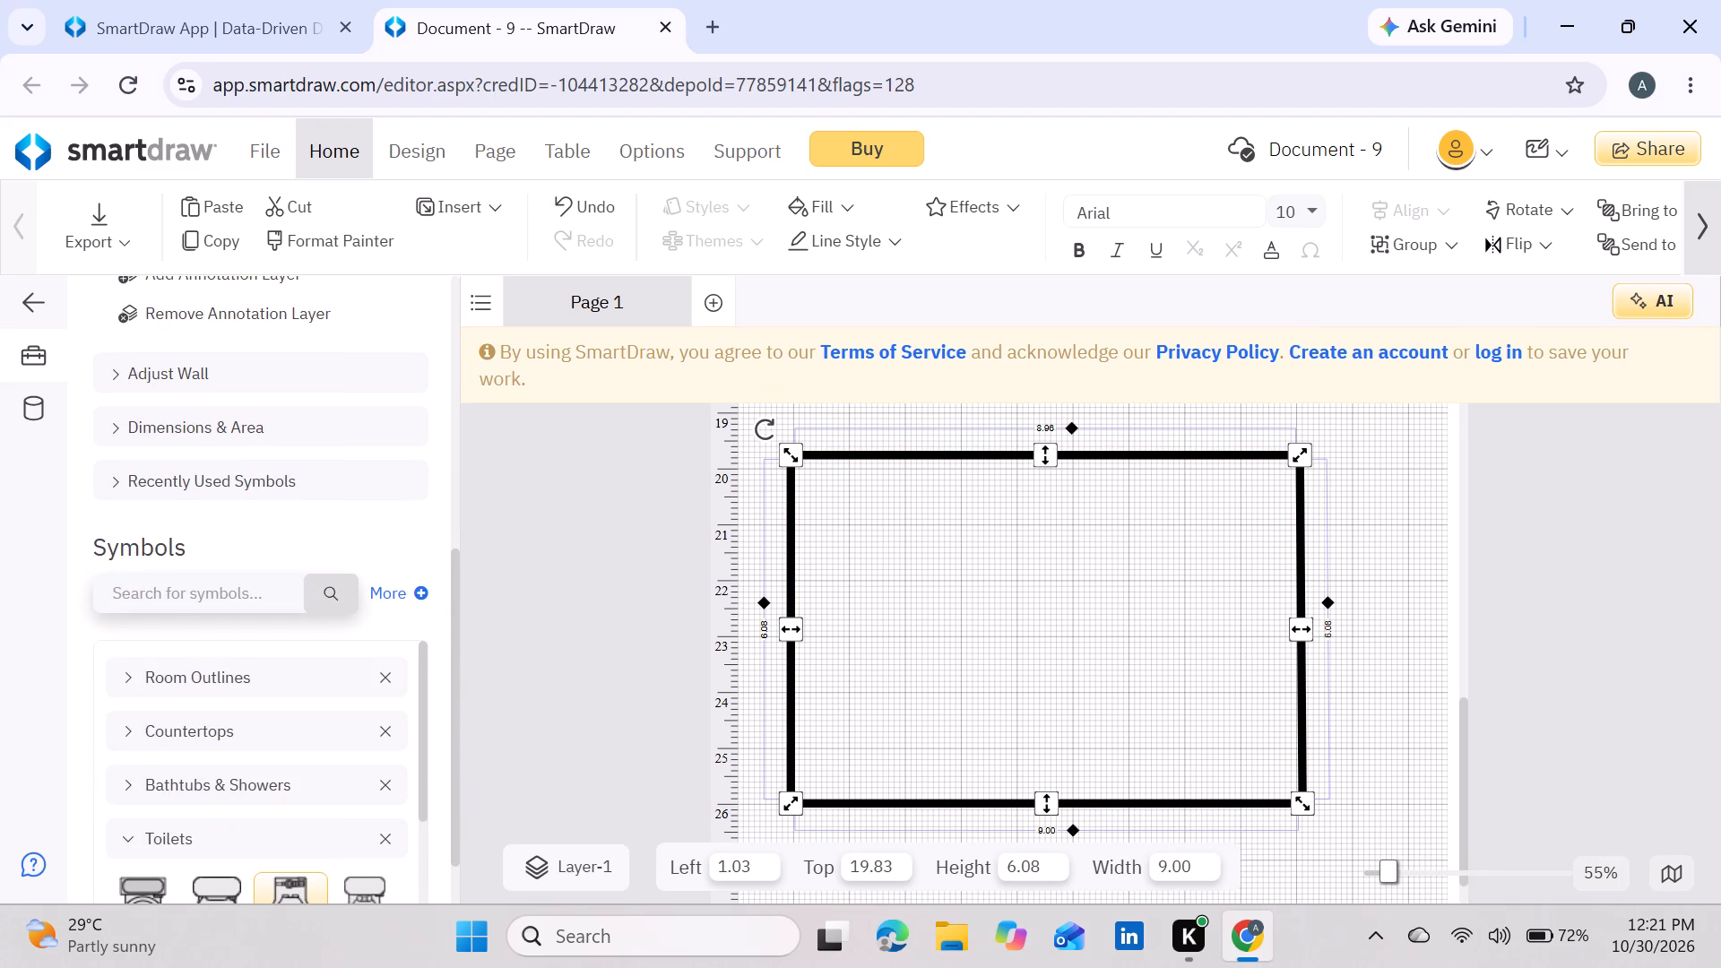
click(245, 592)
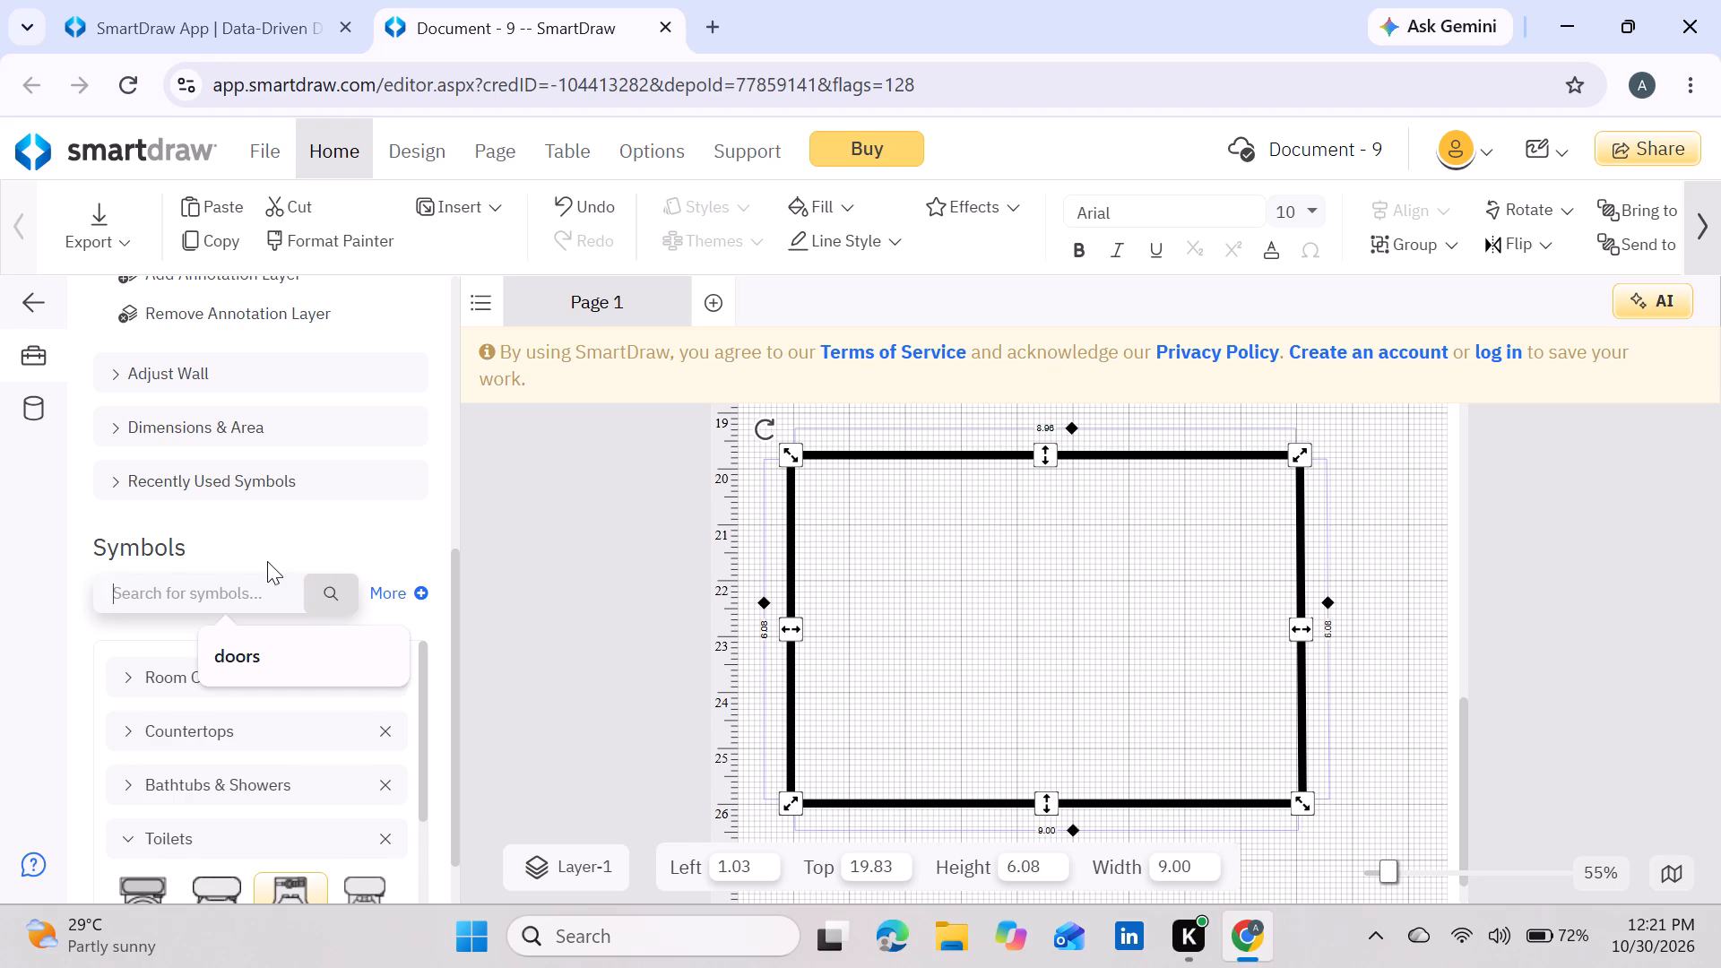
Draw a vertical interior wall about 3.31 long, rising from the outline's bottom wall just short of its midpoint.
scroll(264, 550, up, 3)
scroll(260, 479, up, 3)
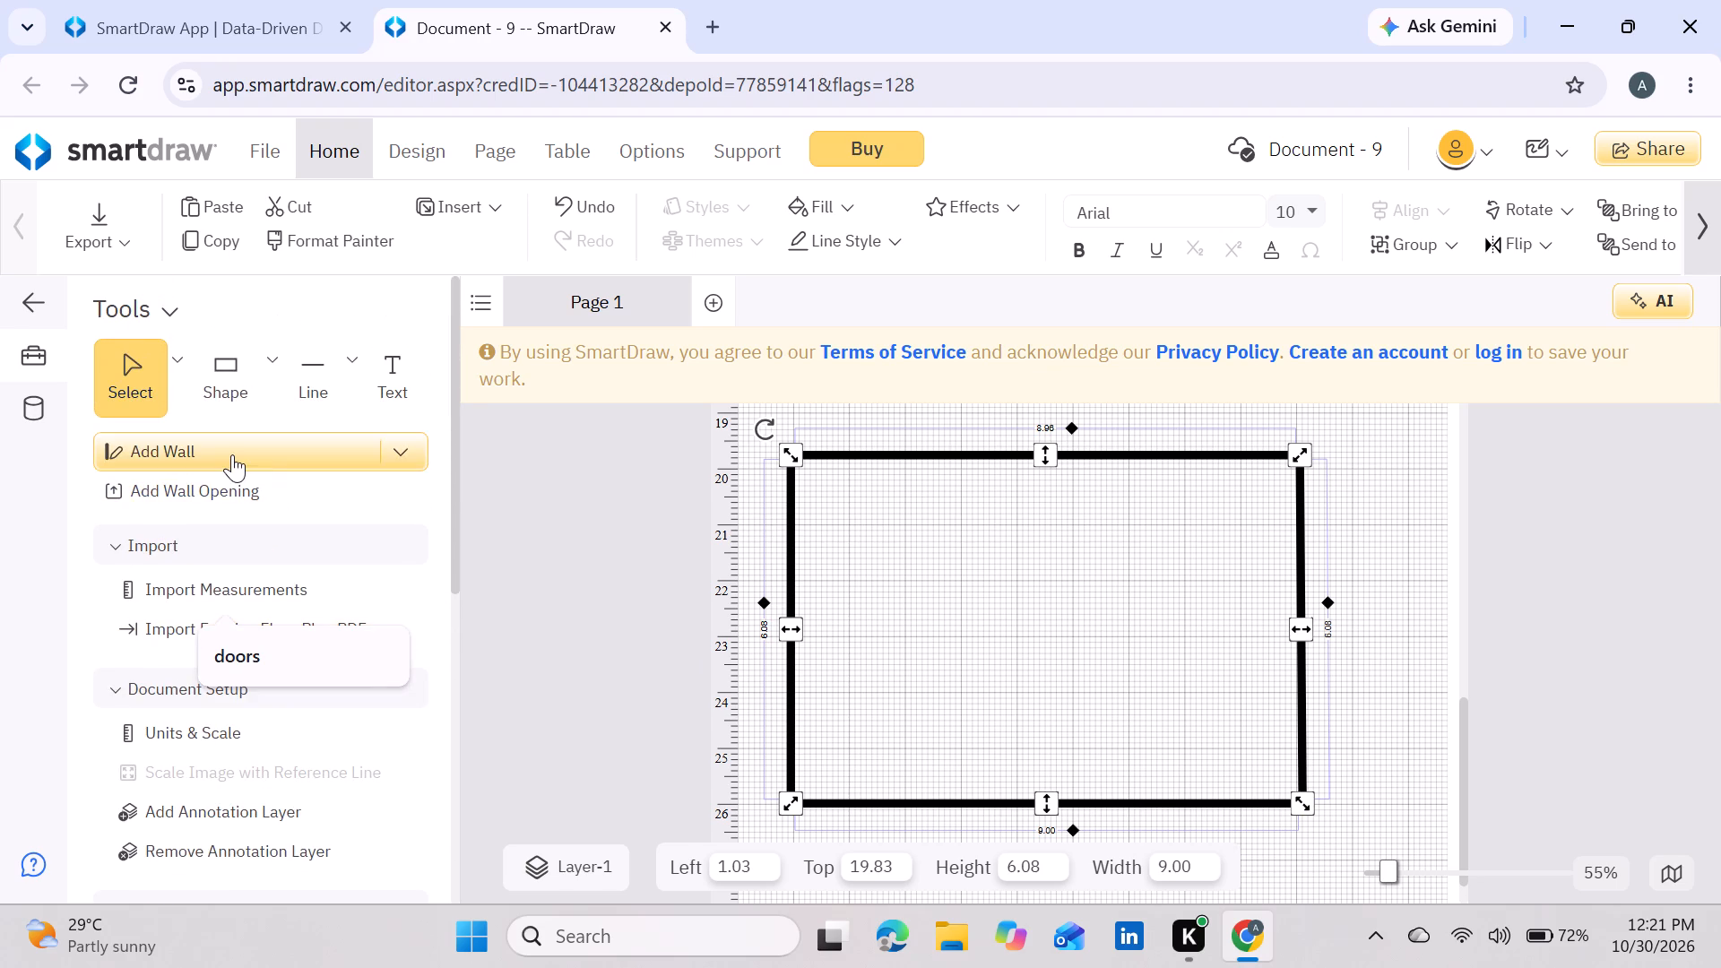
click(232, 454)
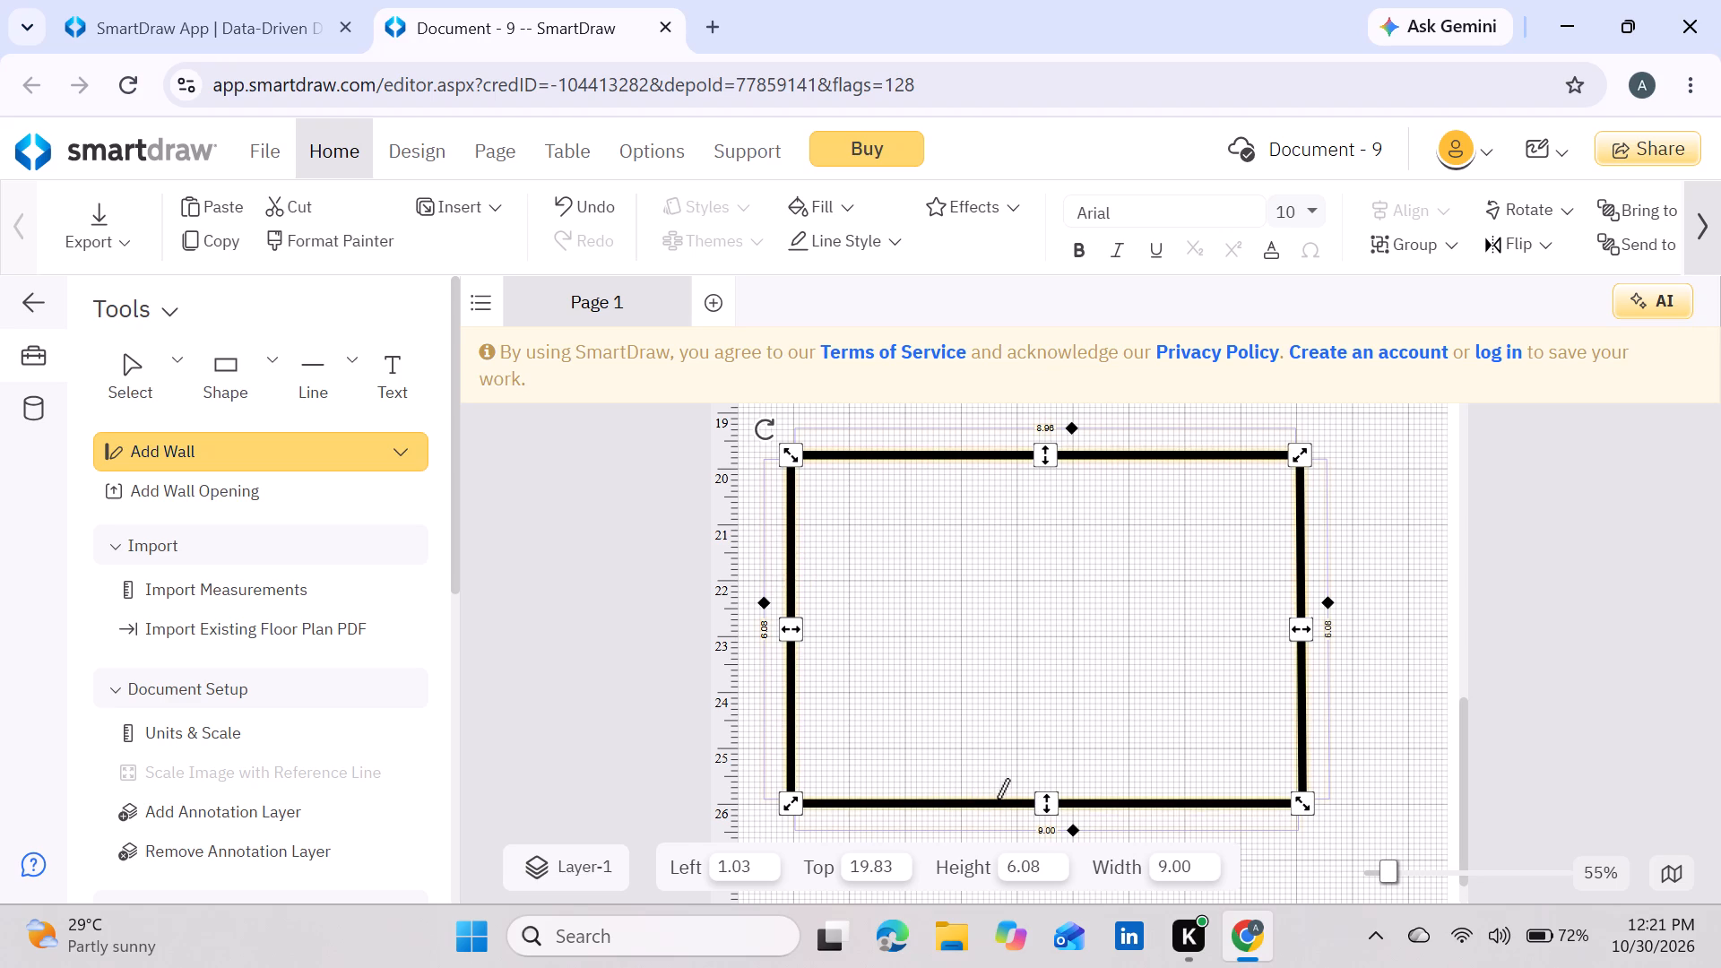
drag(1005, 806, 1008, 676)
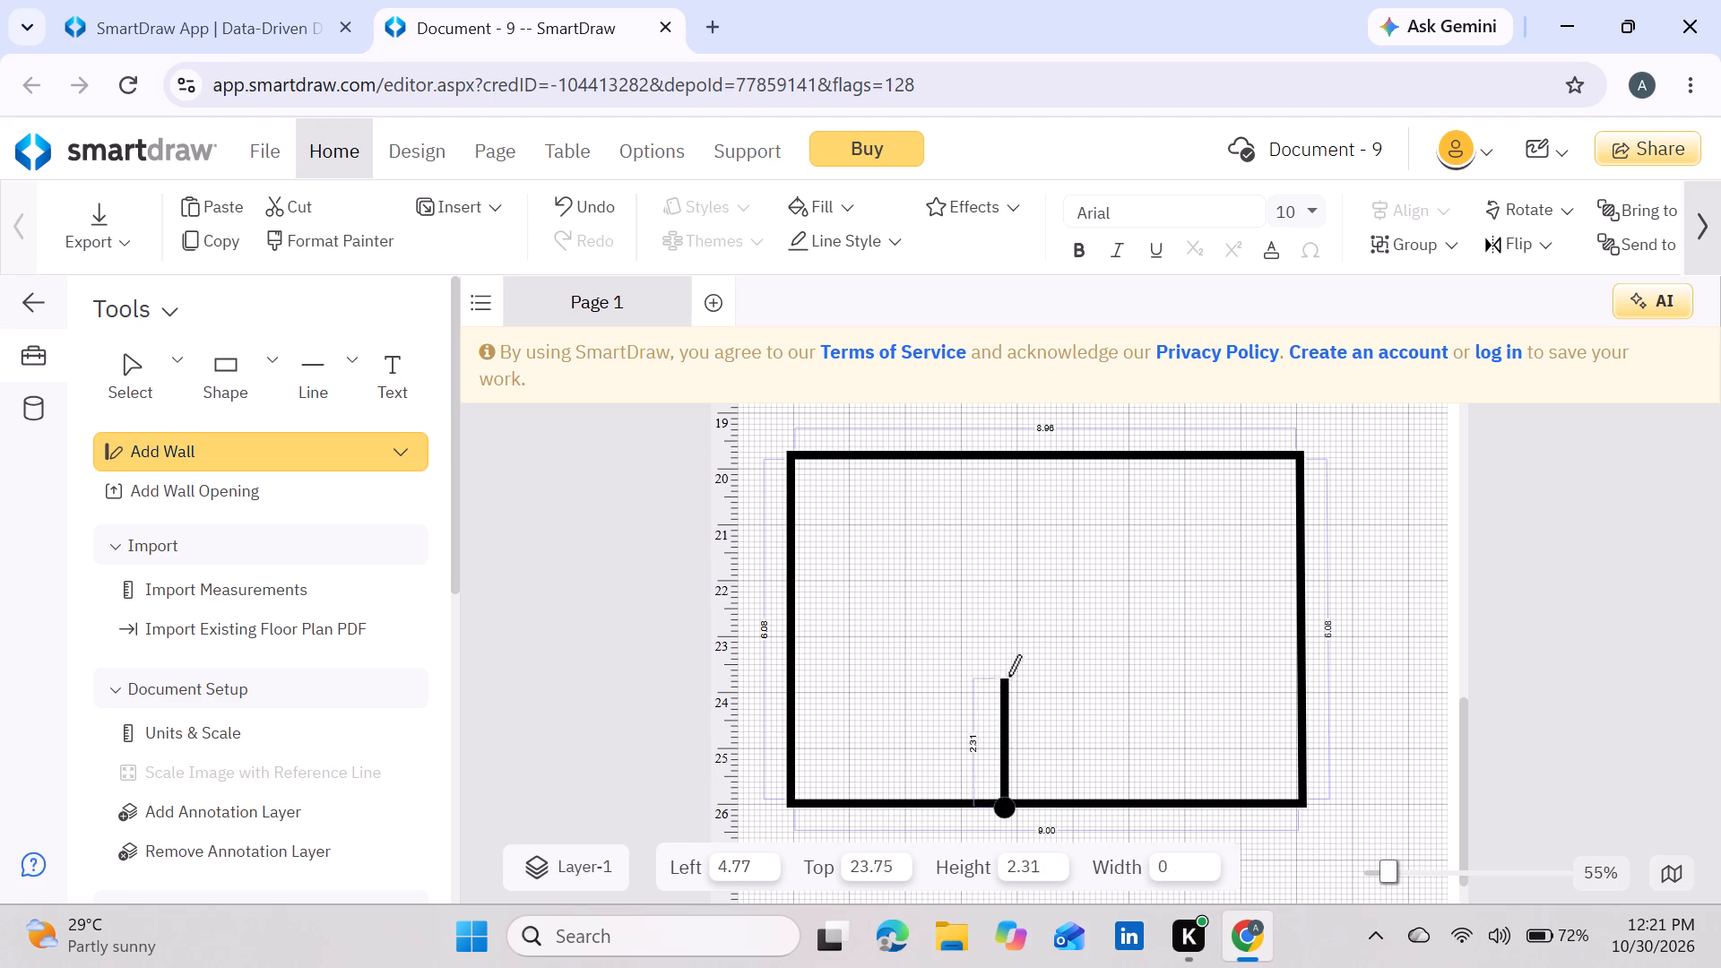
drag(1008, 676, 1004, 621)
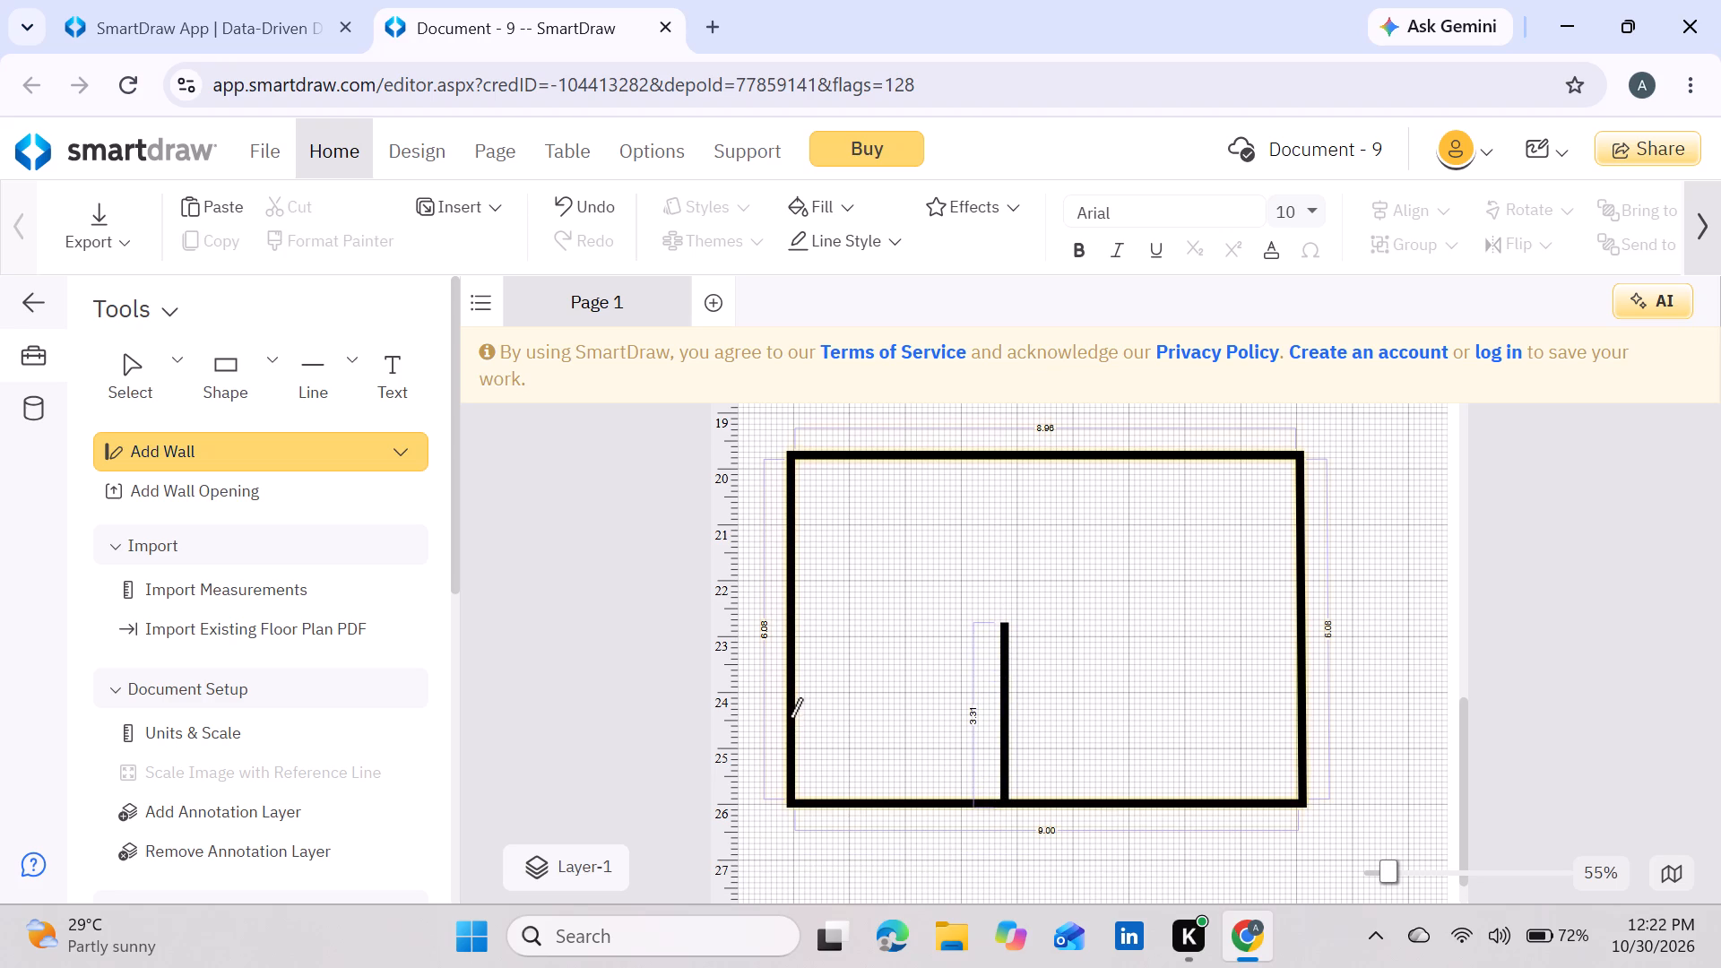
Draw two parallel horizontal interior walls, each about 2.64 long, extending inward from the lower half of the outline's left wall.
drag(790, 719, 930, 723)
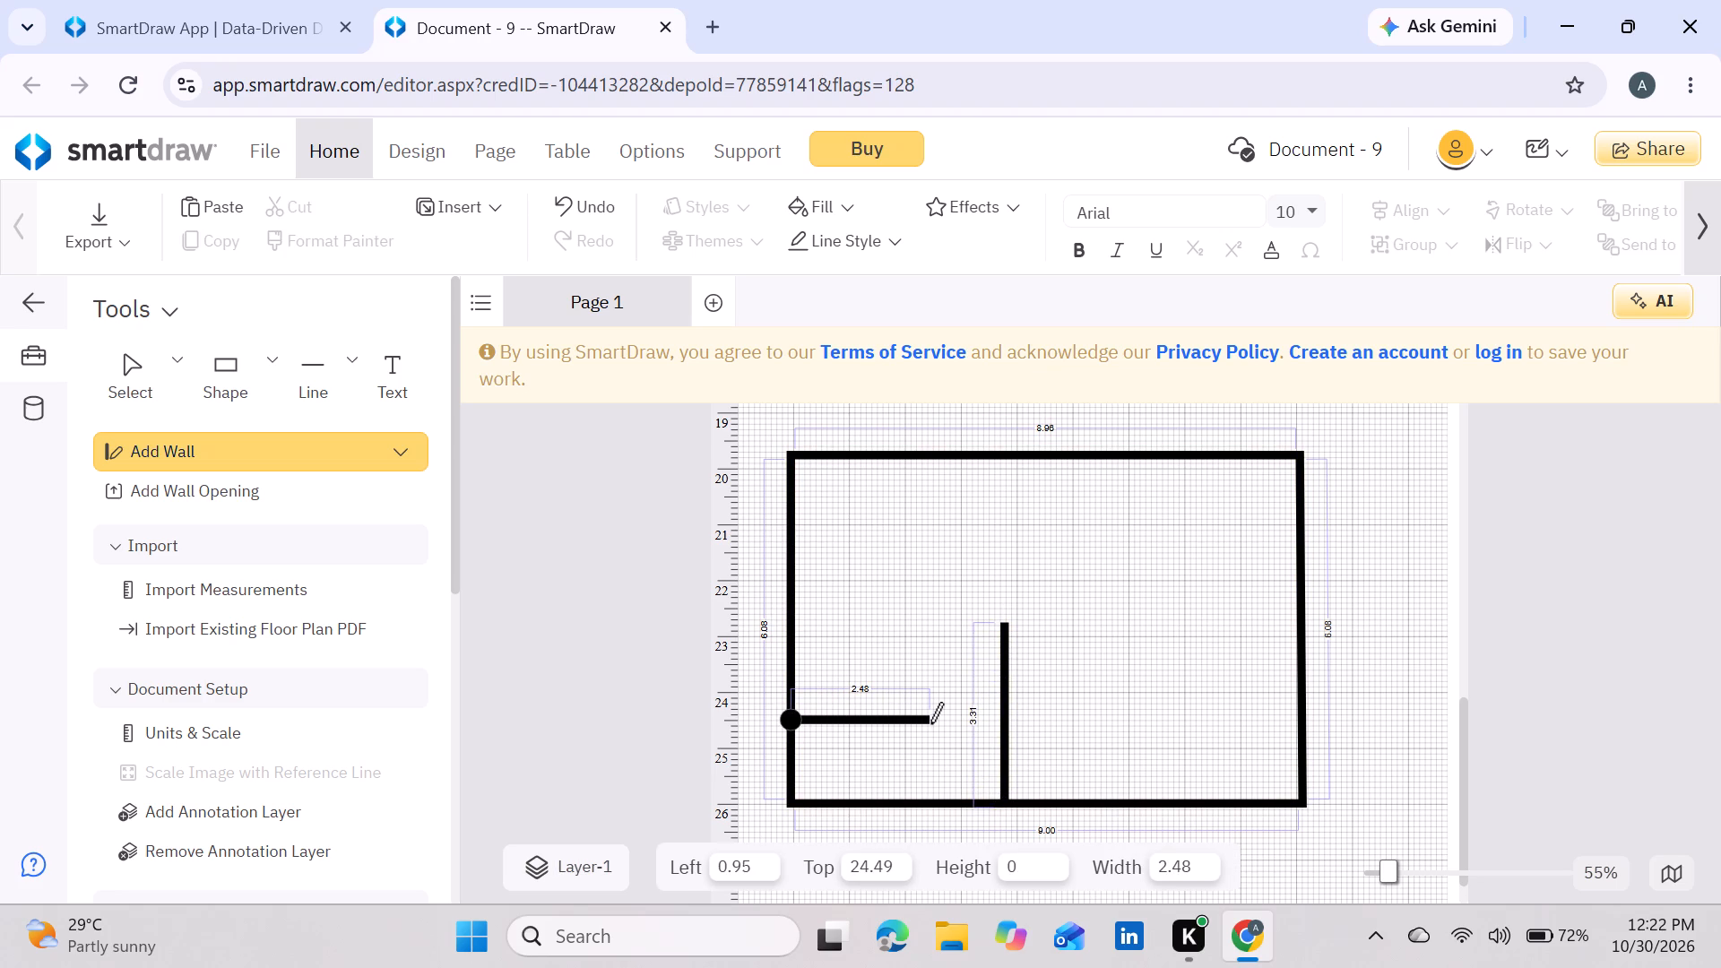
drag(930, 723, 939, 723)
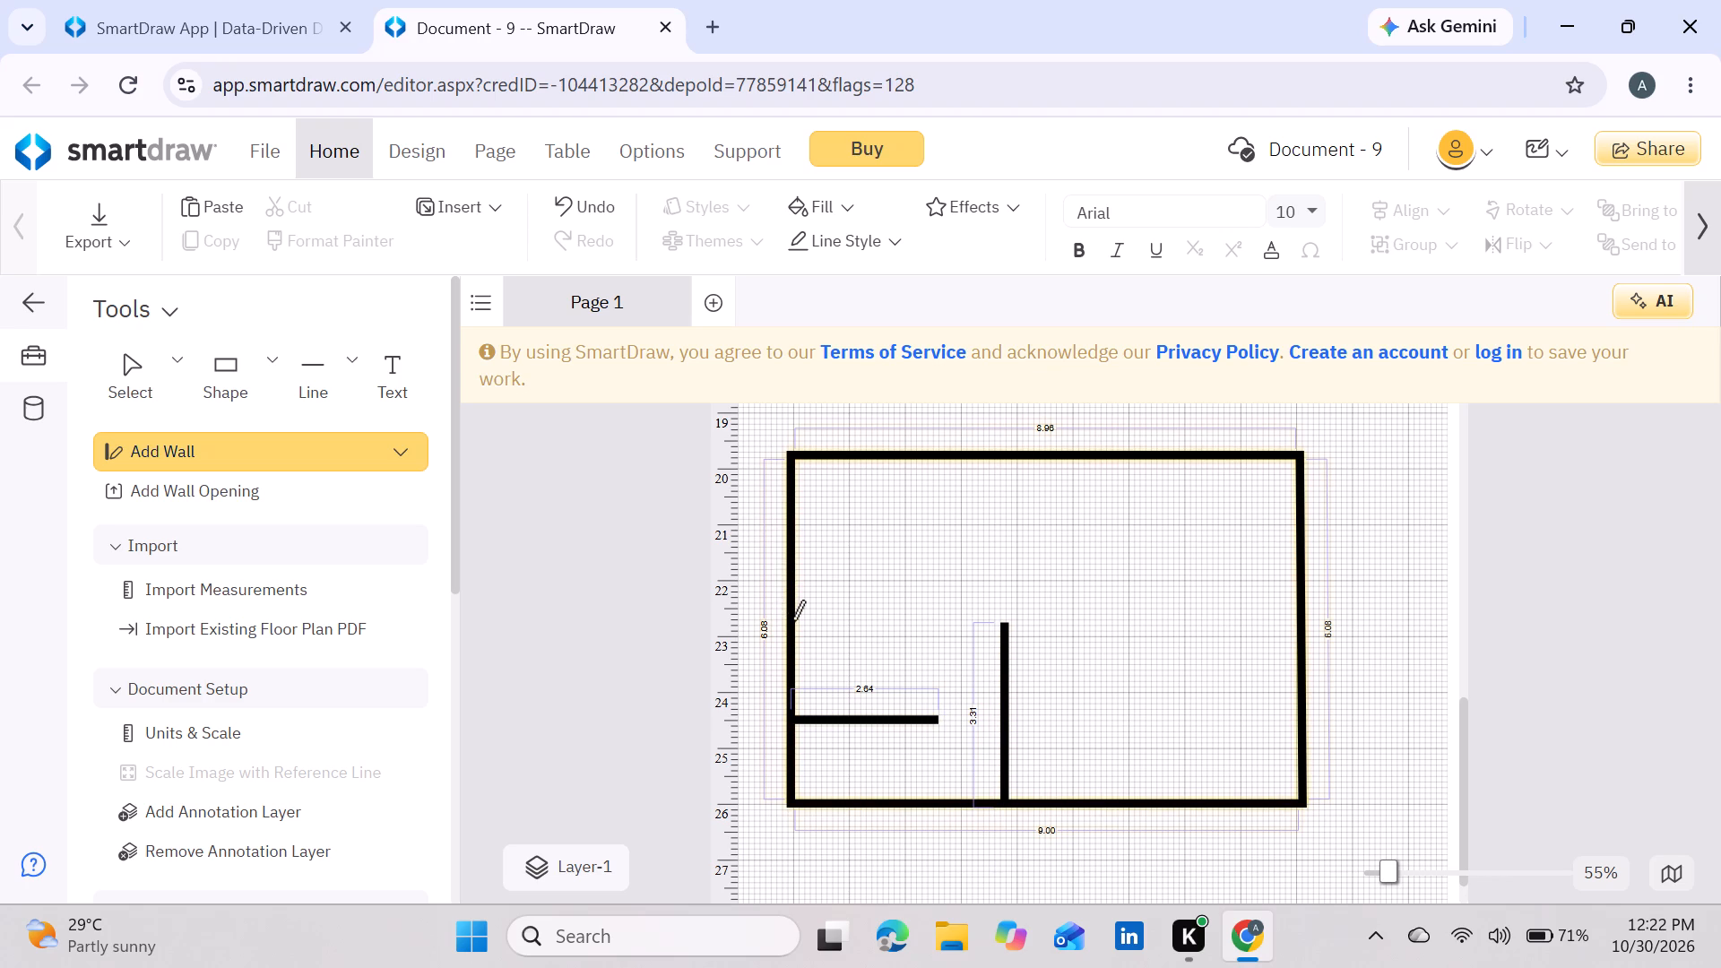
drag(791, 620, 938, 626)
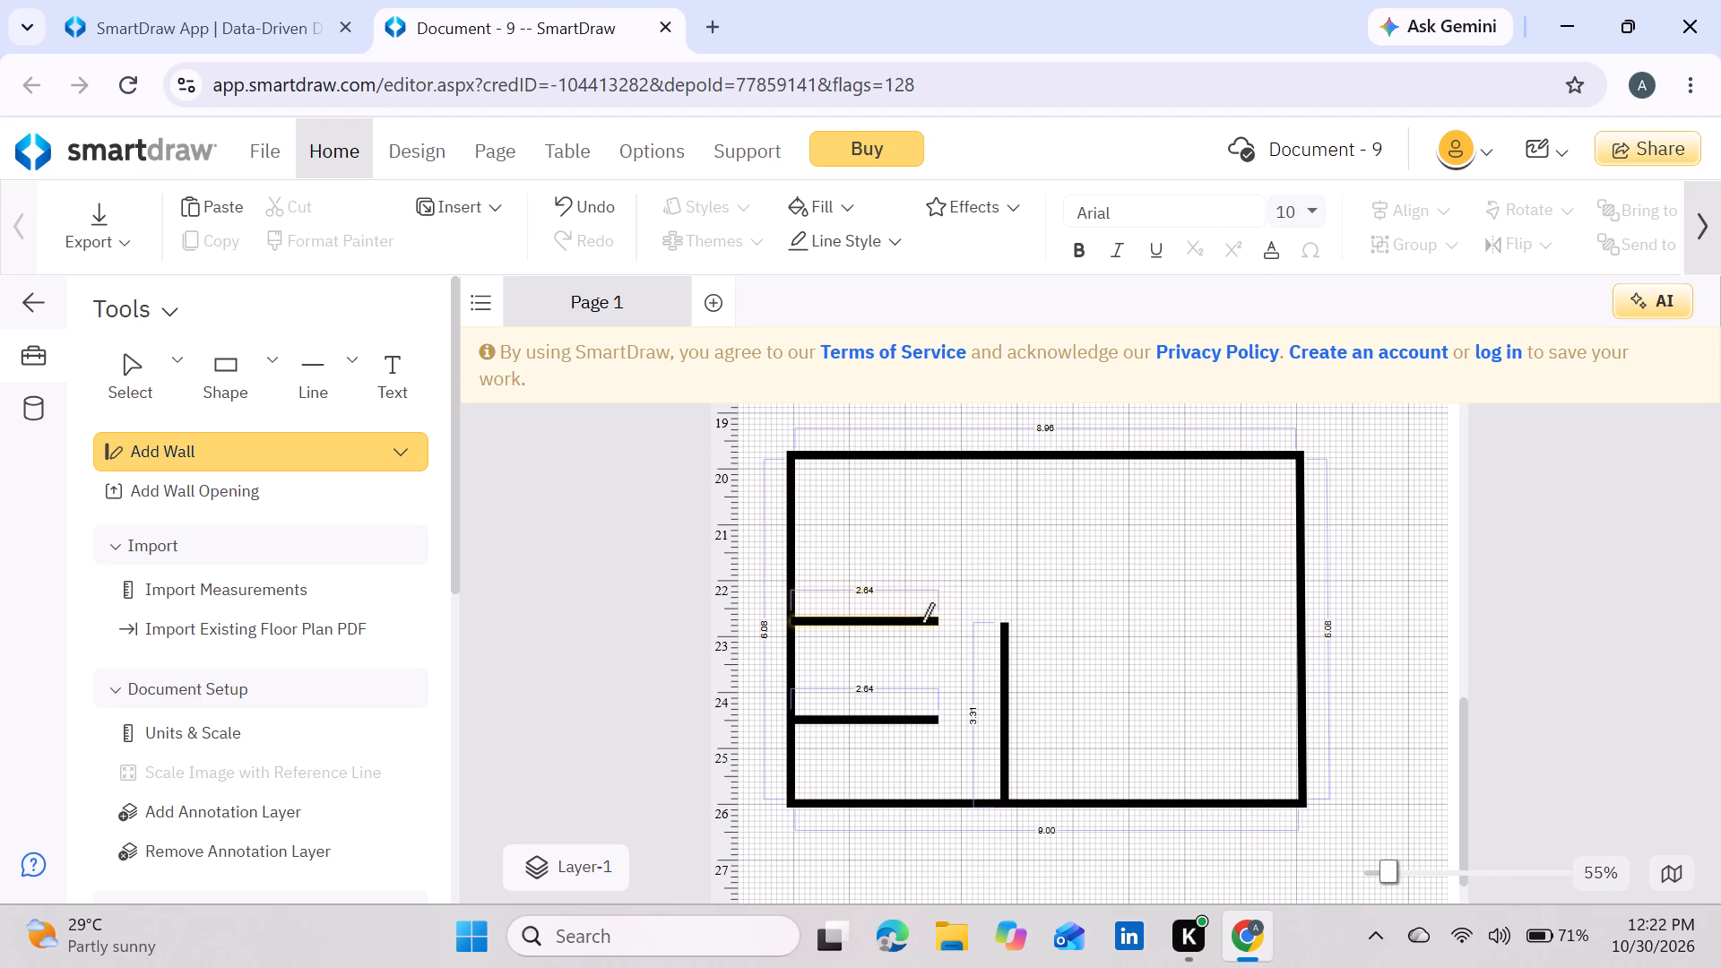
key(Escape)
Shift both horizontal interior walls slightly upward, with the upper one at about 22.47.
click(860, 722)
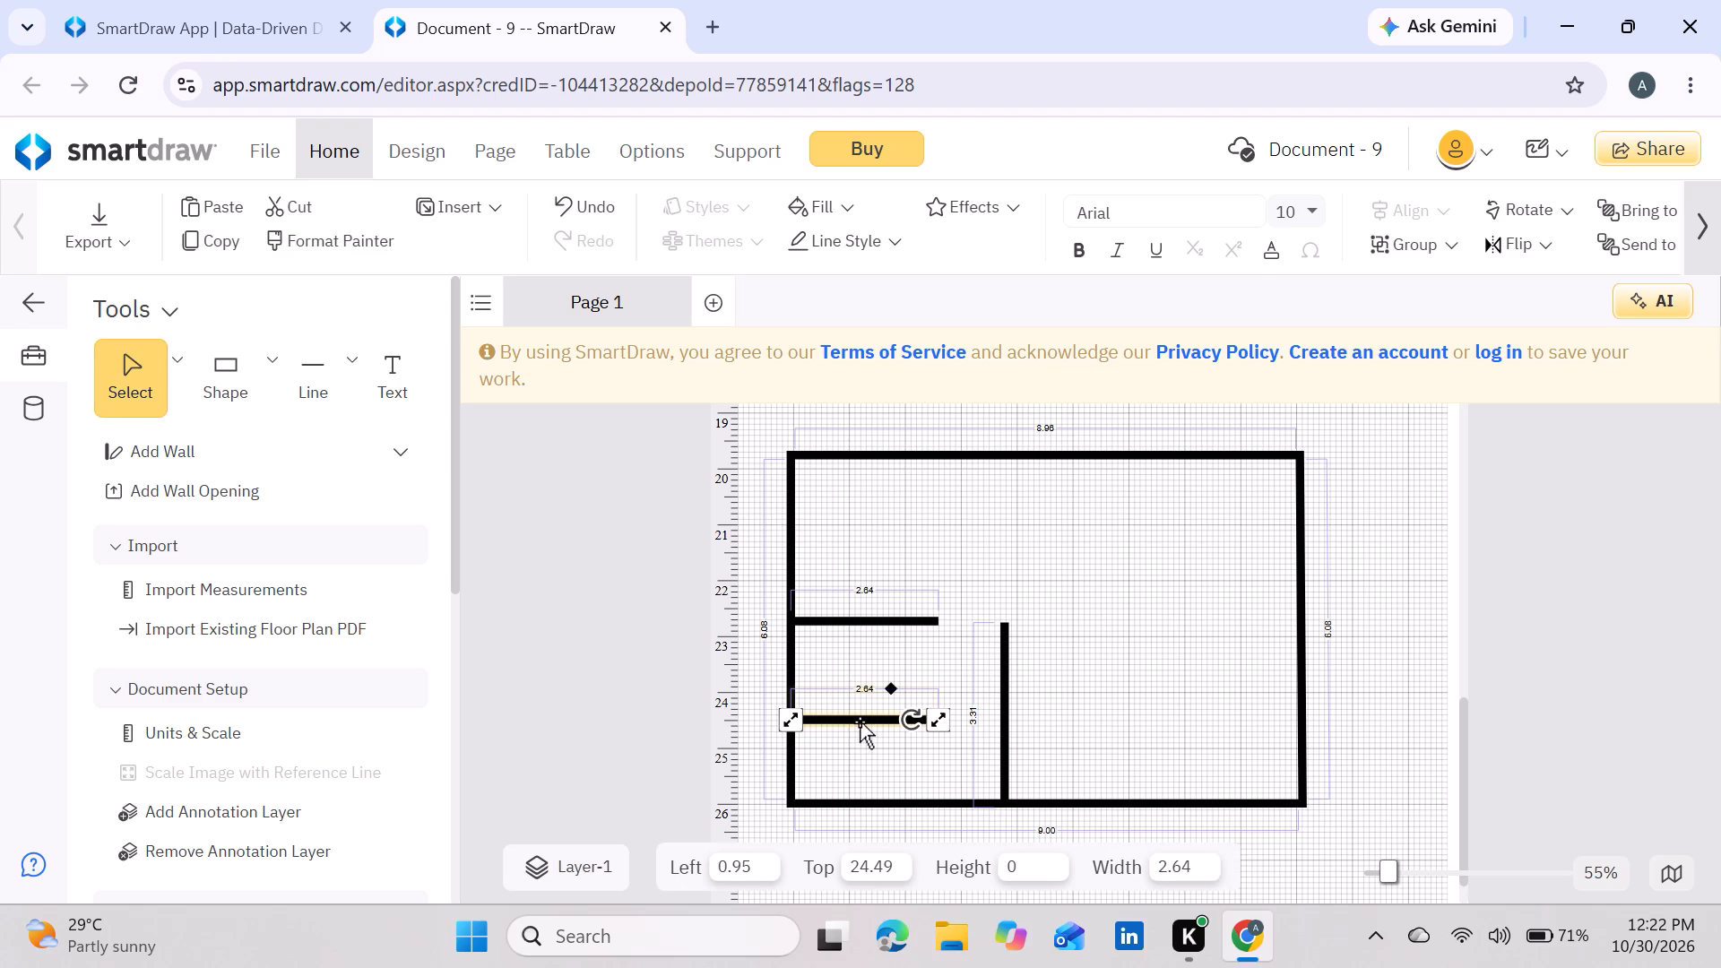
drag(860, 722, 860, 705)
drag(860, 617, 861, 602)
double_click(862, 599)
double_click(863, 594)
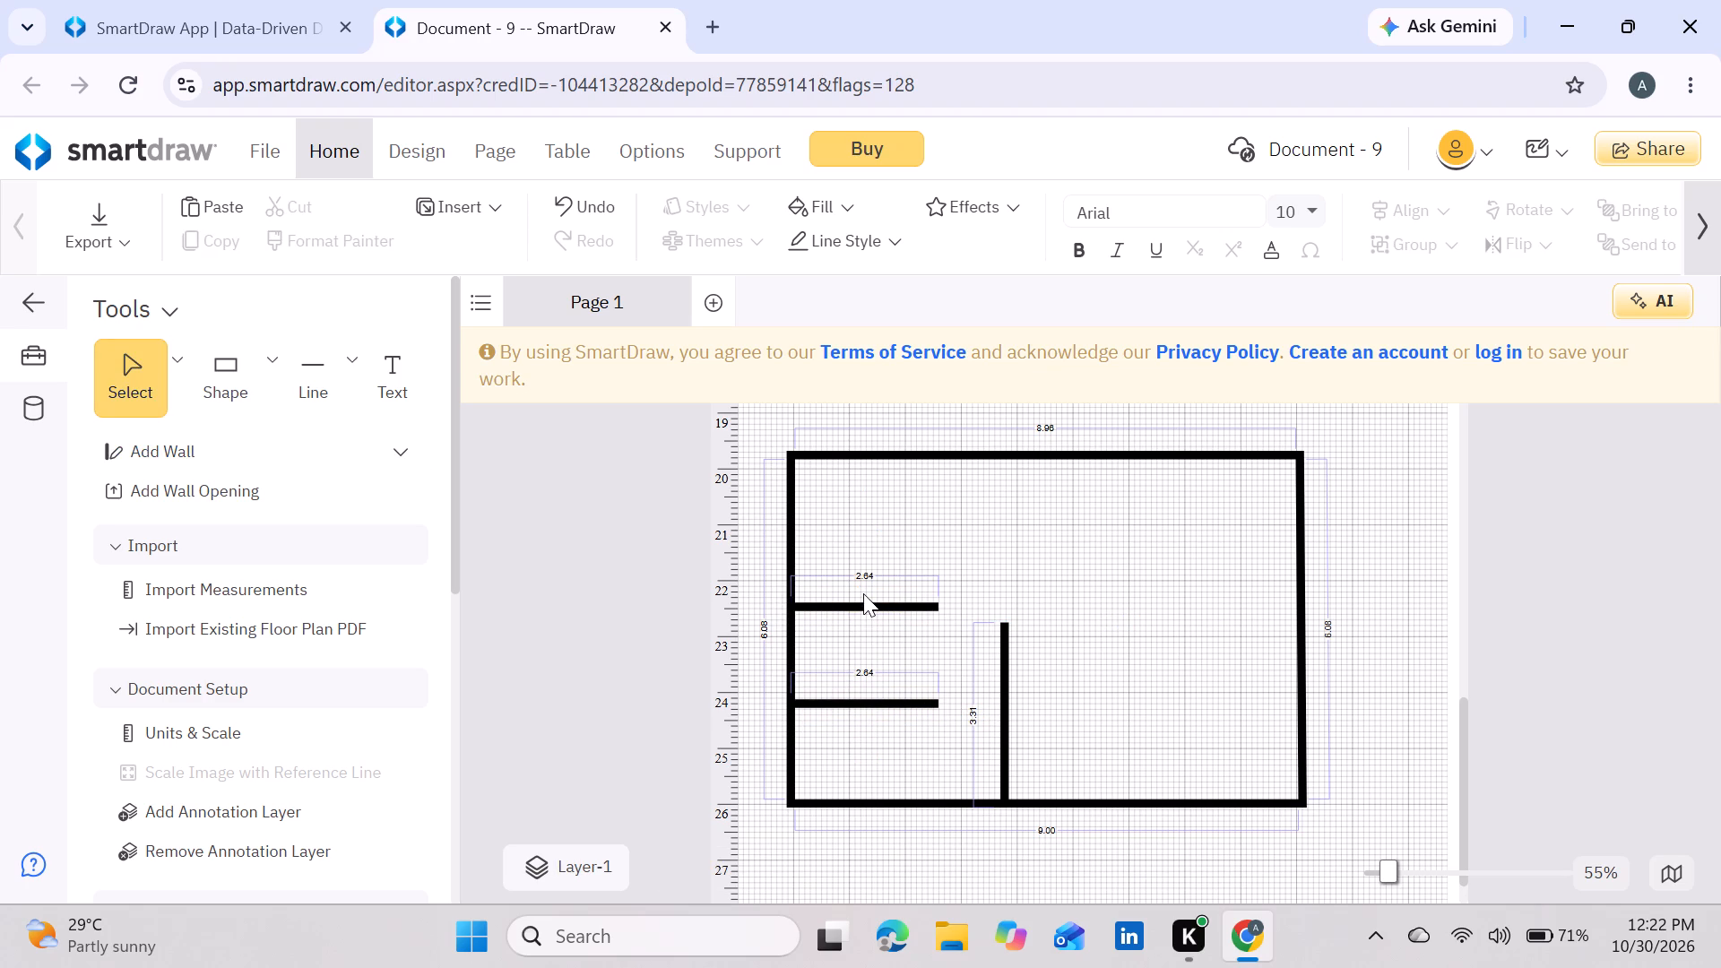
Shorten the vertical interior wall from its upper end to about 1.98 long.
click(1002, 635)
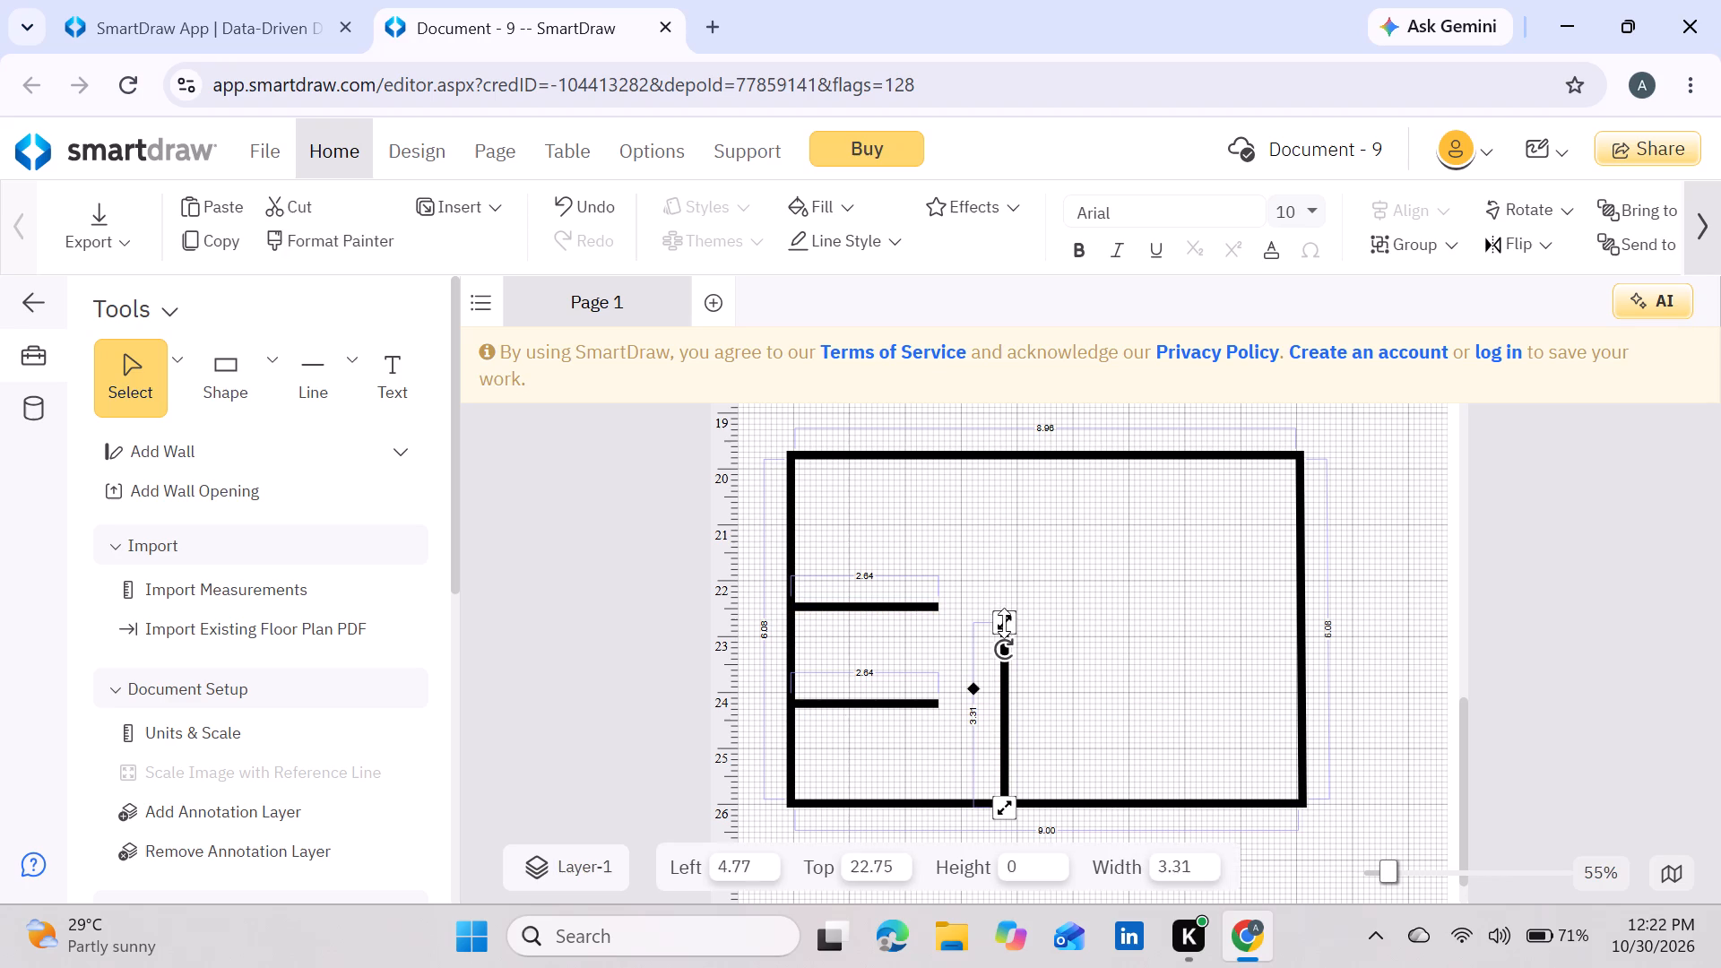
drag(1004, 623, 1007, 694)
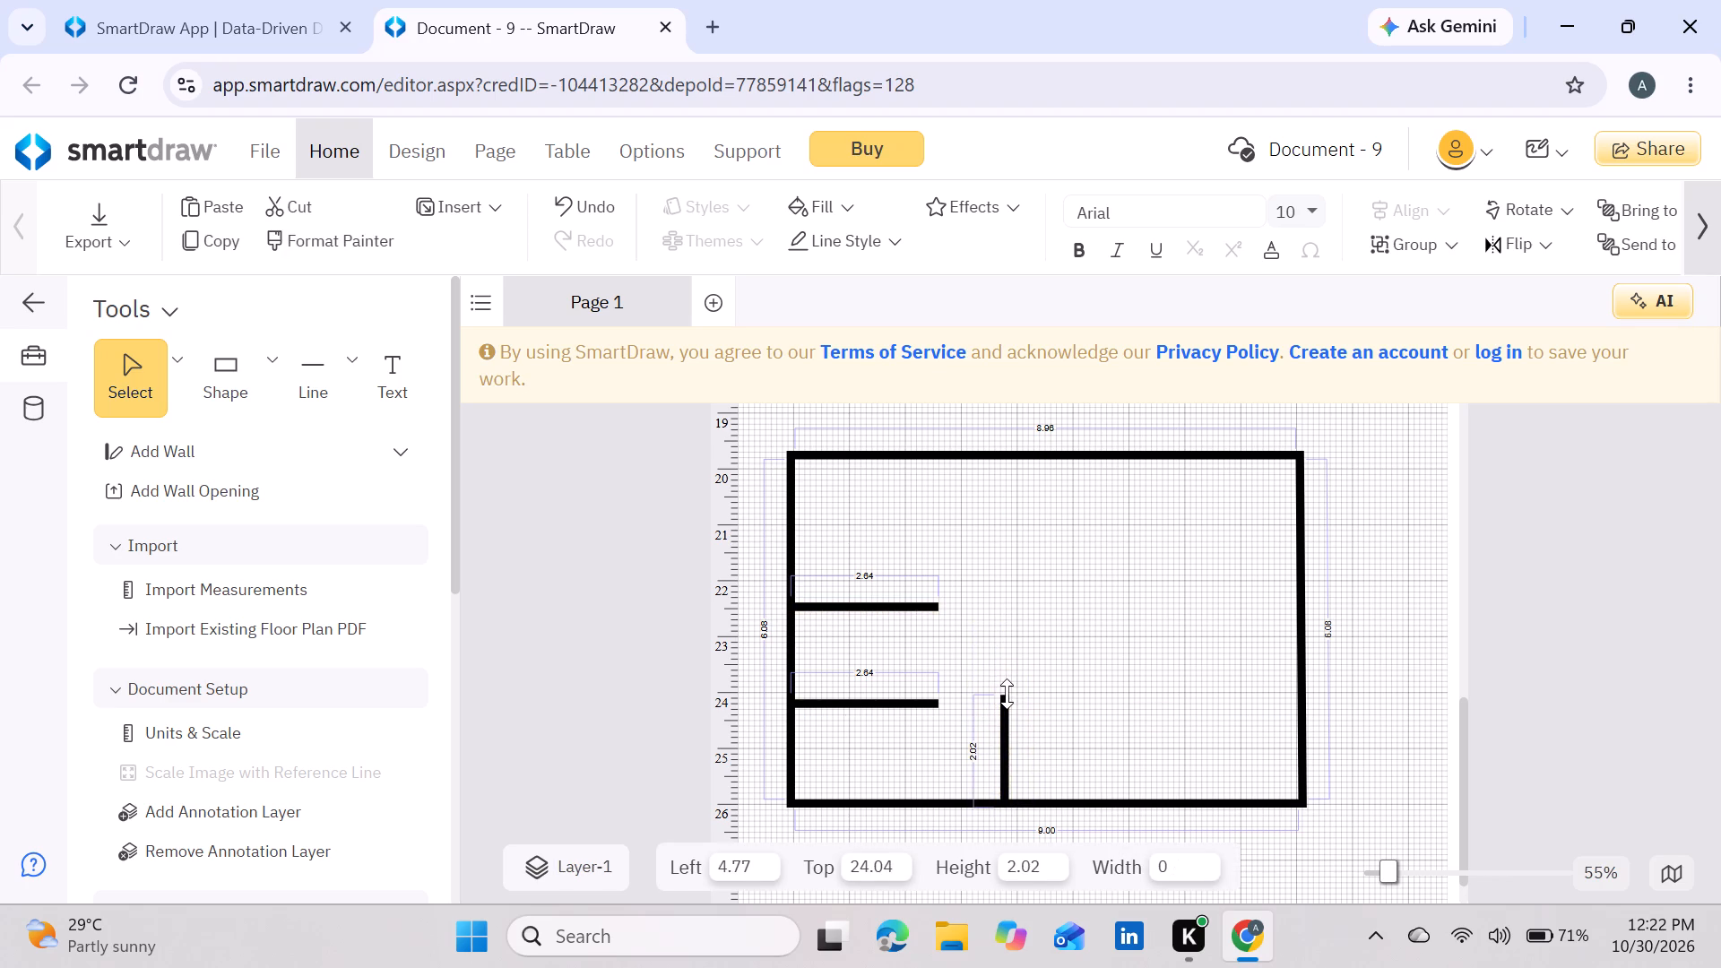
drag(1007, 694, 1008, 696)
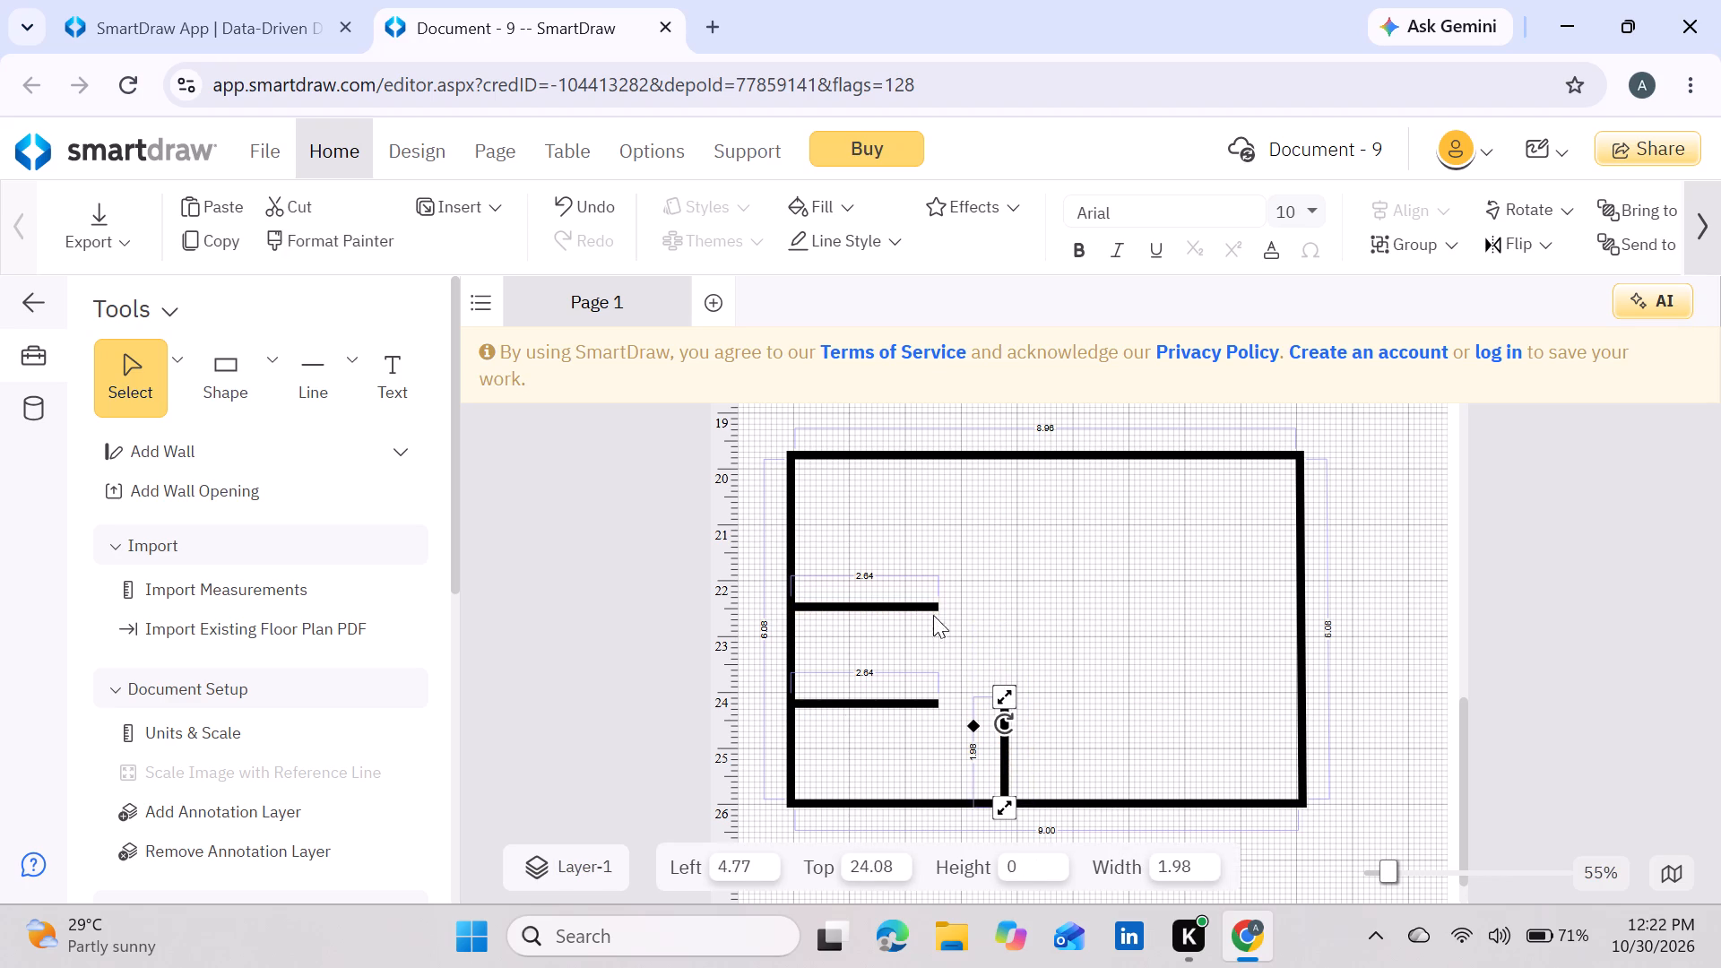
Draw a vertical wall about 1.76 long joining the free ends of the two horizontal interior walls to enclose a room.
click(221, 438)
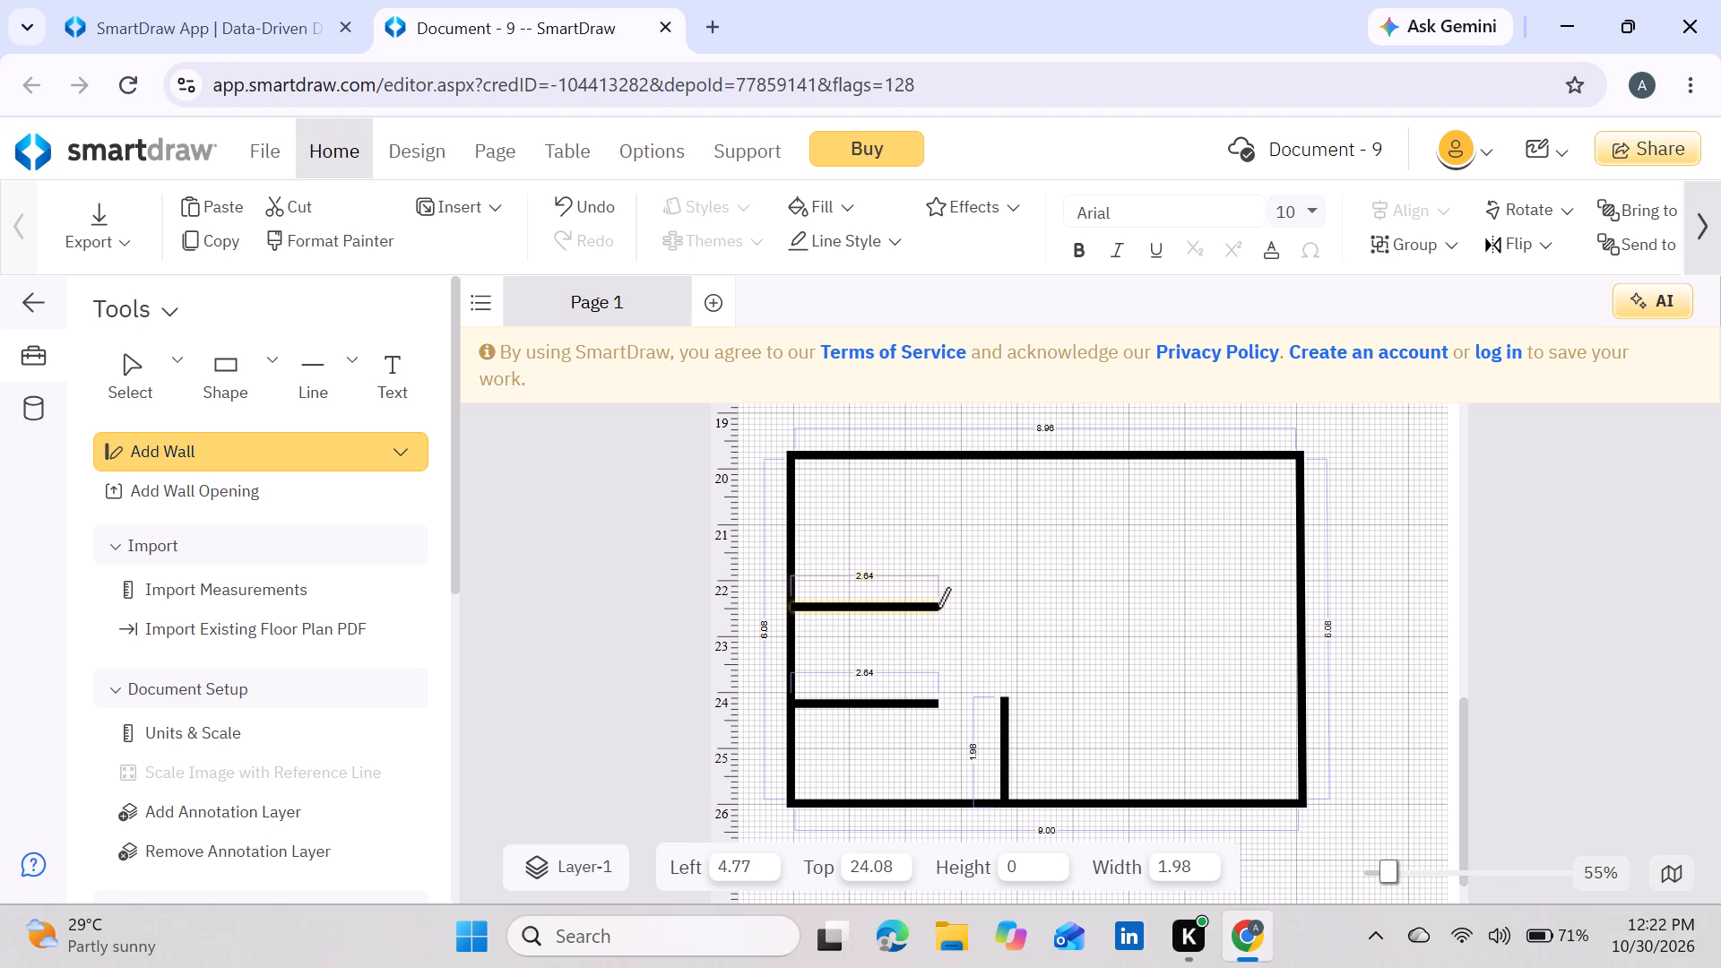
drag(938, 609, 941, 706)
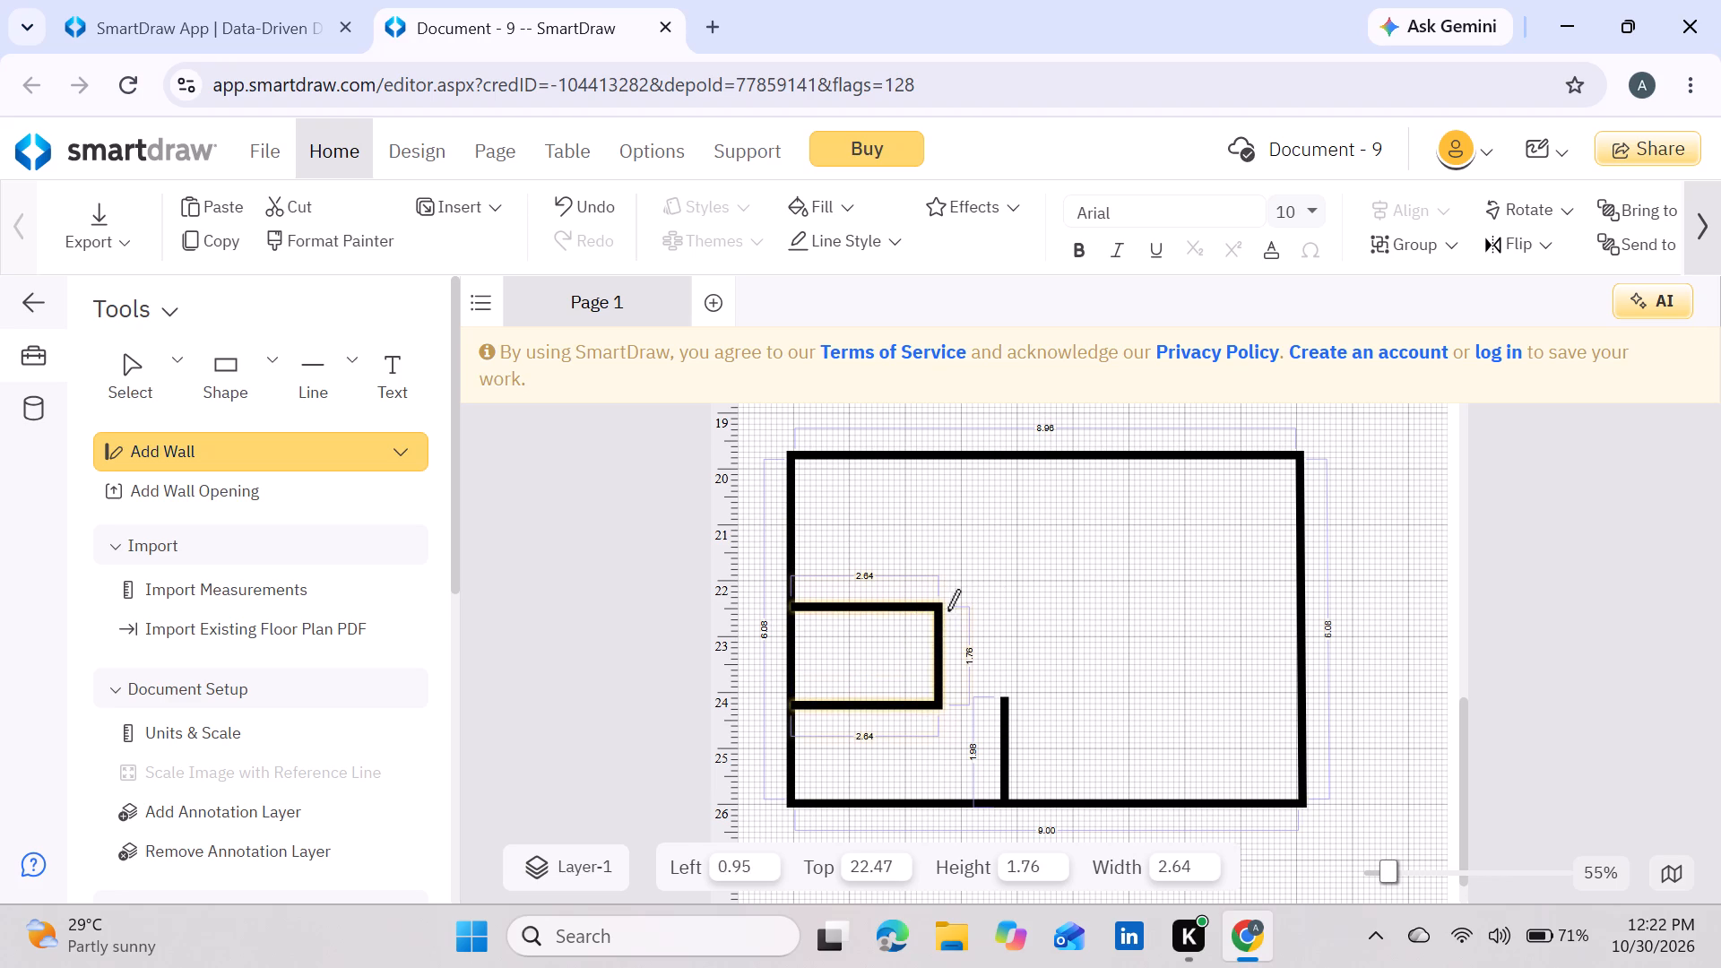
Draw a horizontal wall about 1.19 long level with the small room's upper wall, and join it to the top outer wall with a vertical wall about 2.64 long.
drag(1025, 606, 1026, 605)
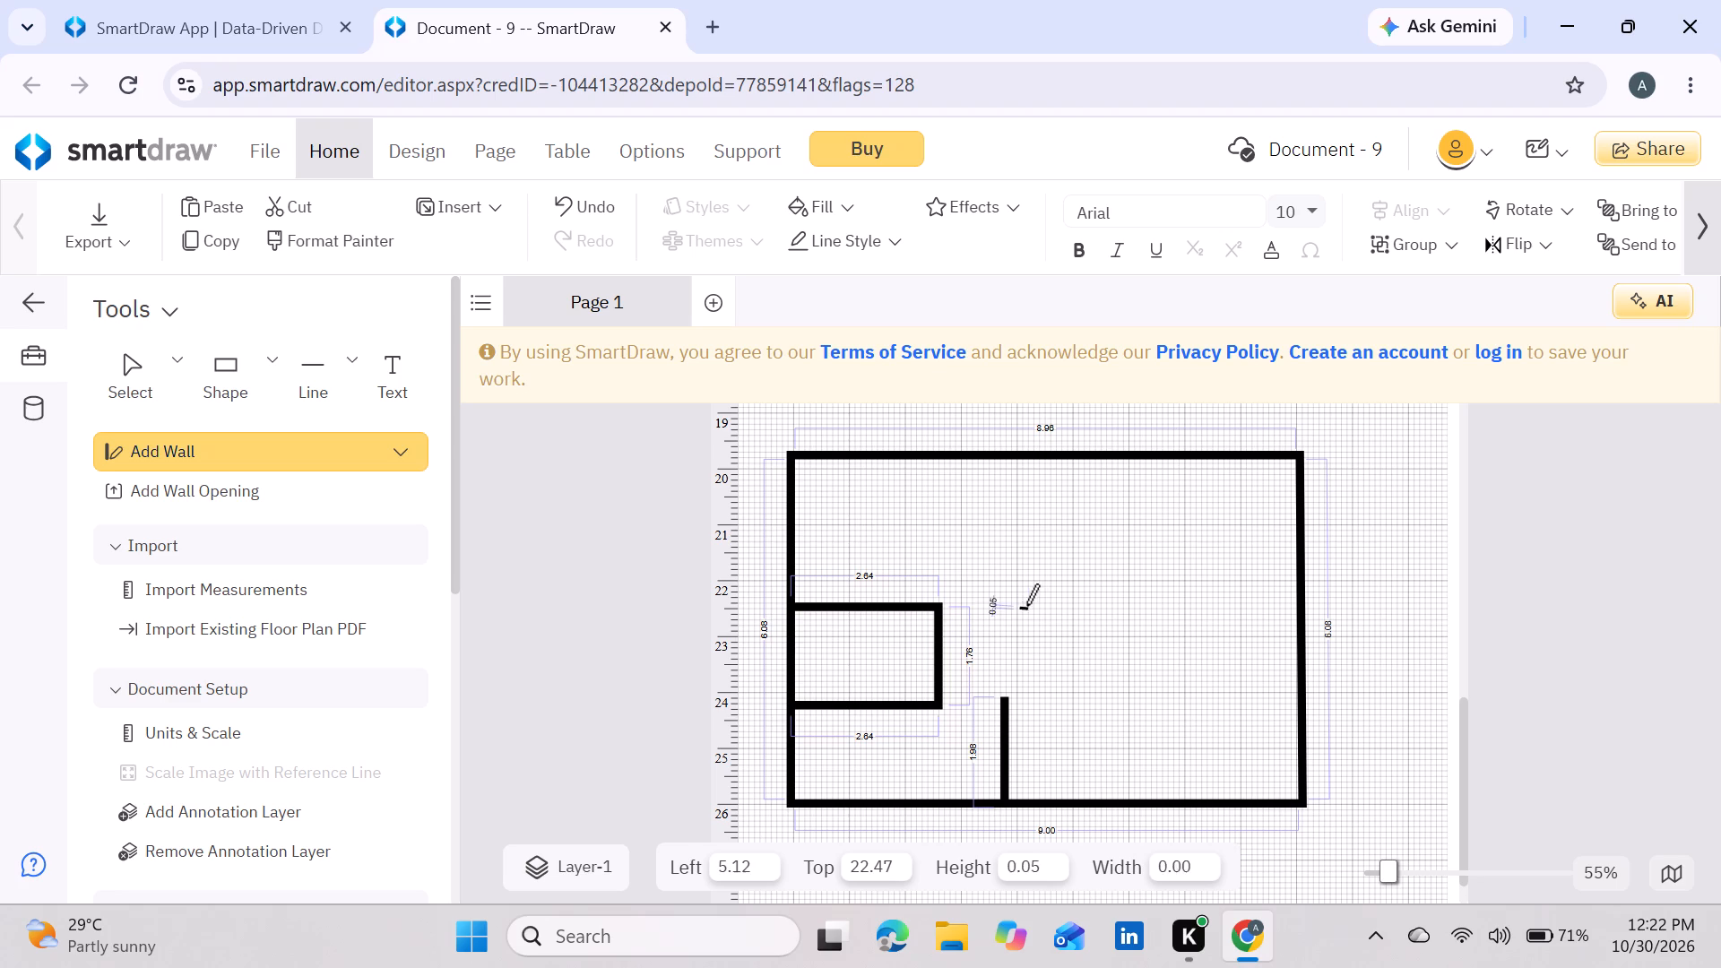
drag(1026, 605, 1091, 607)
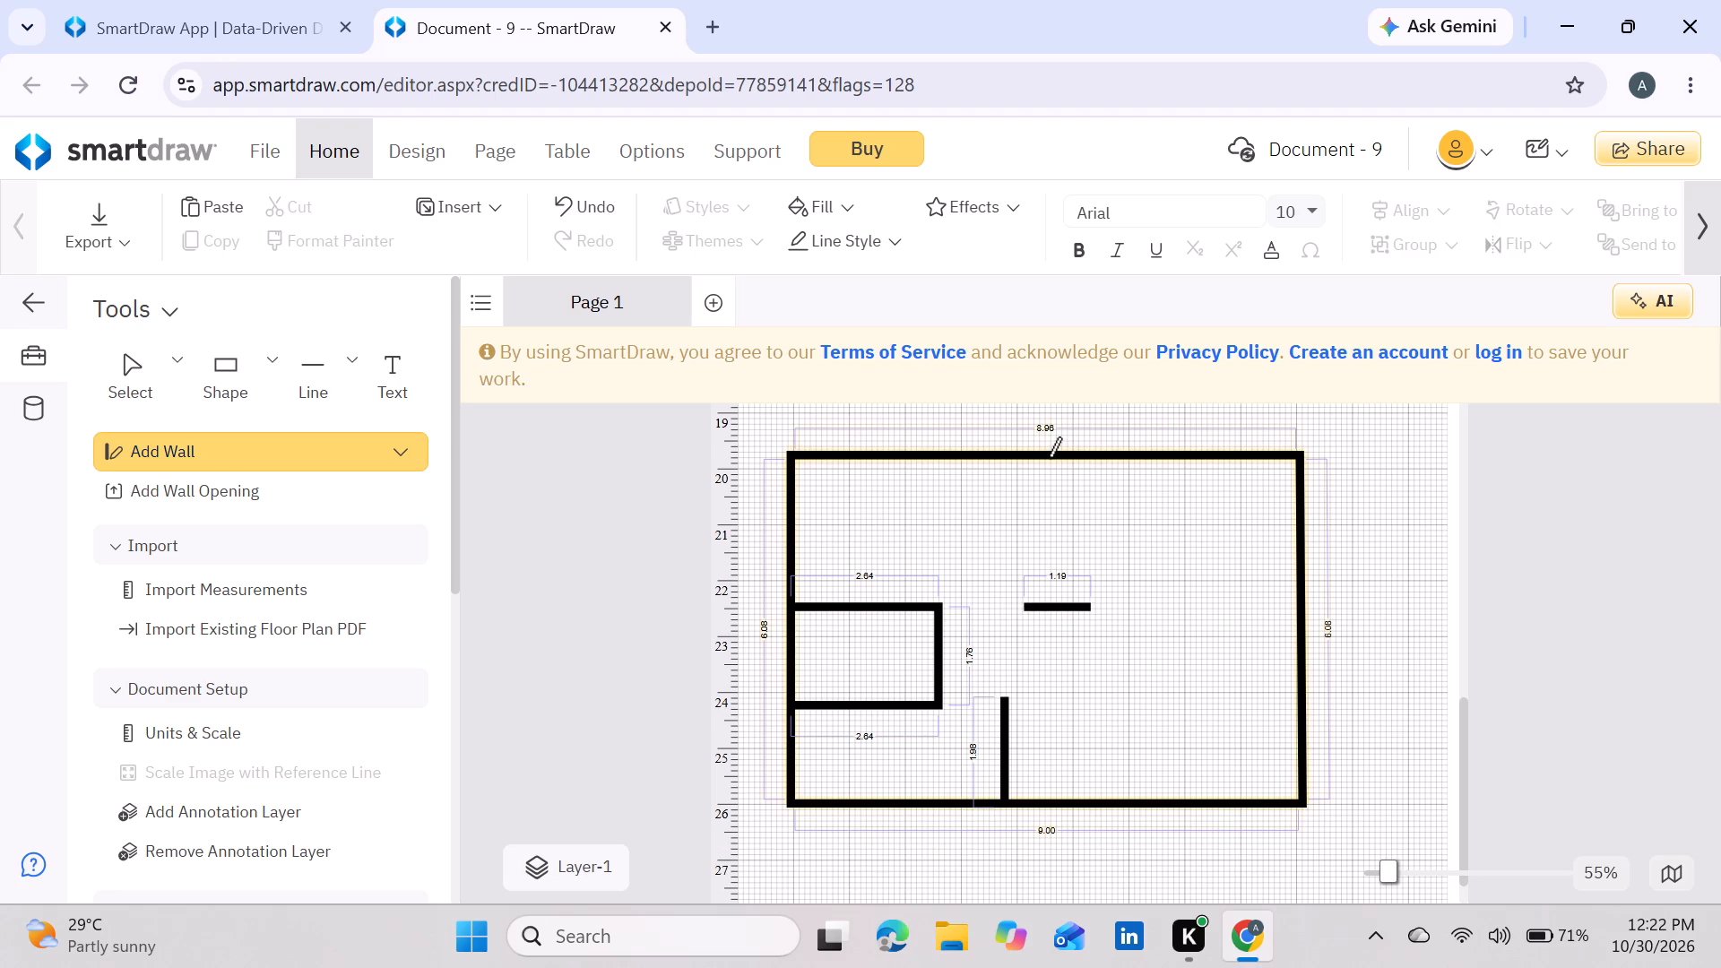
drag(1046, 457, 1050, 605)
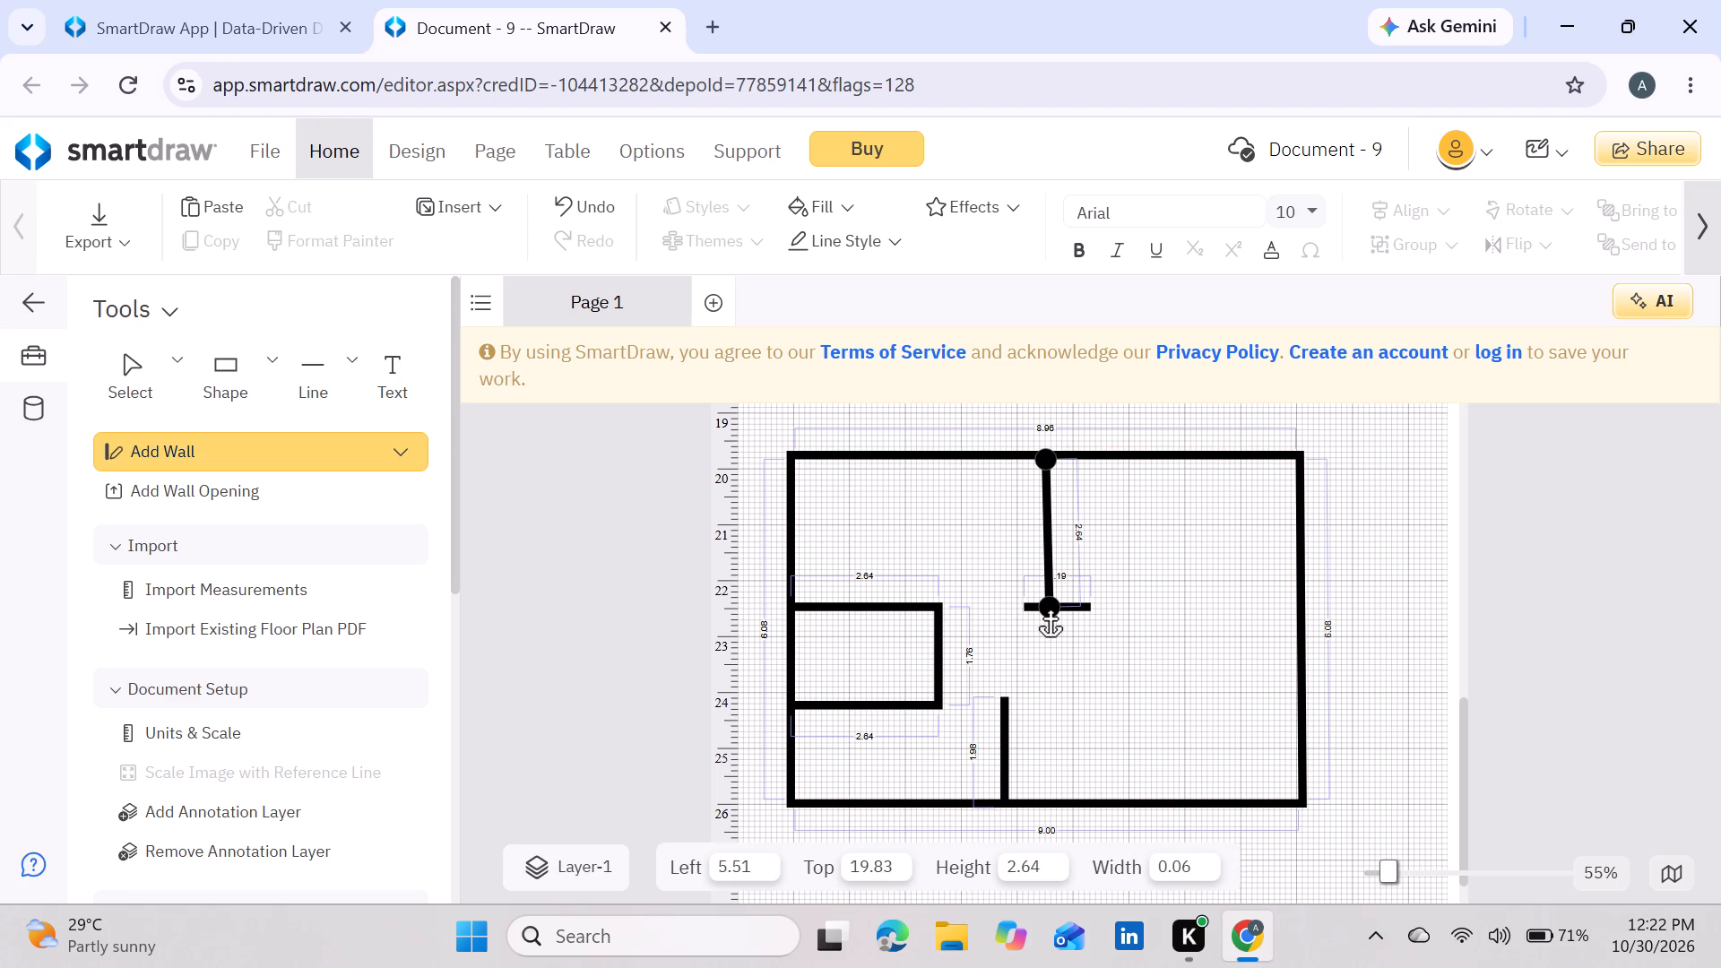
drag(1050, 605, 1046, 602)
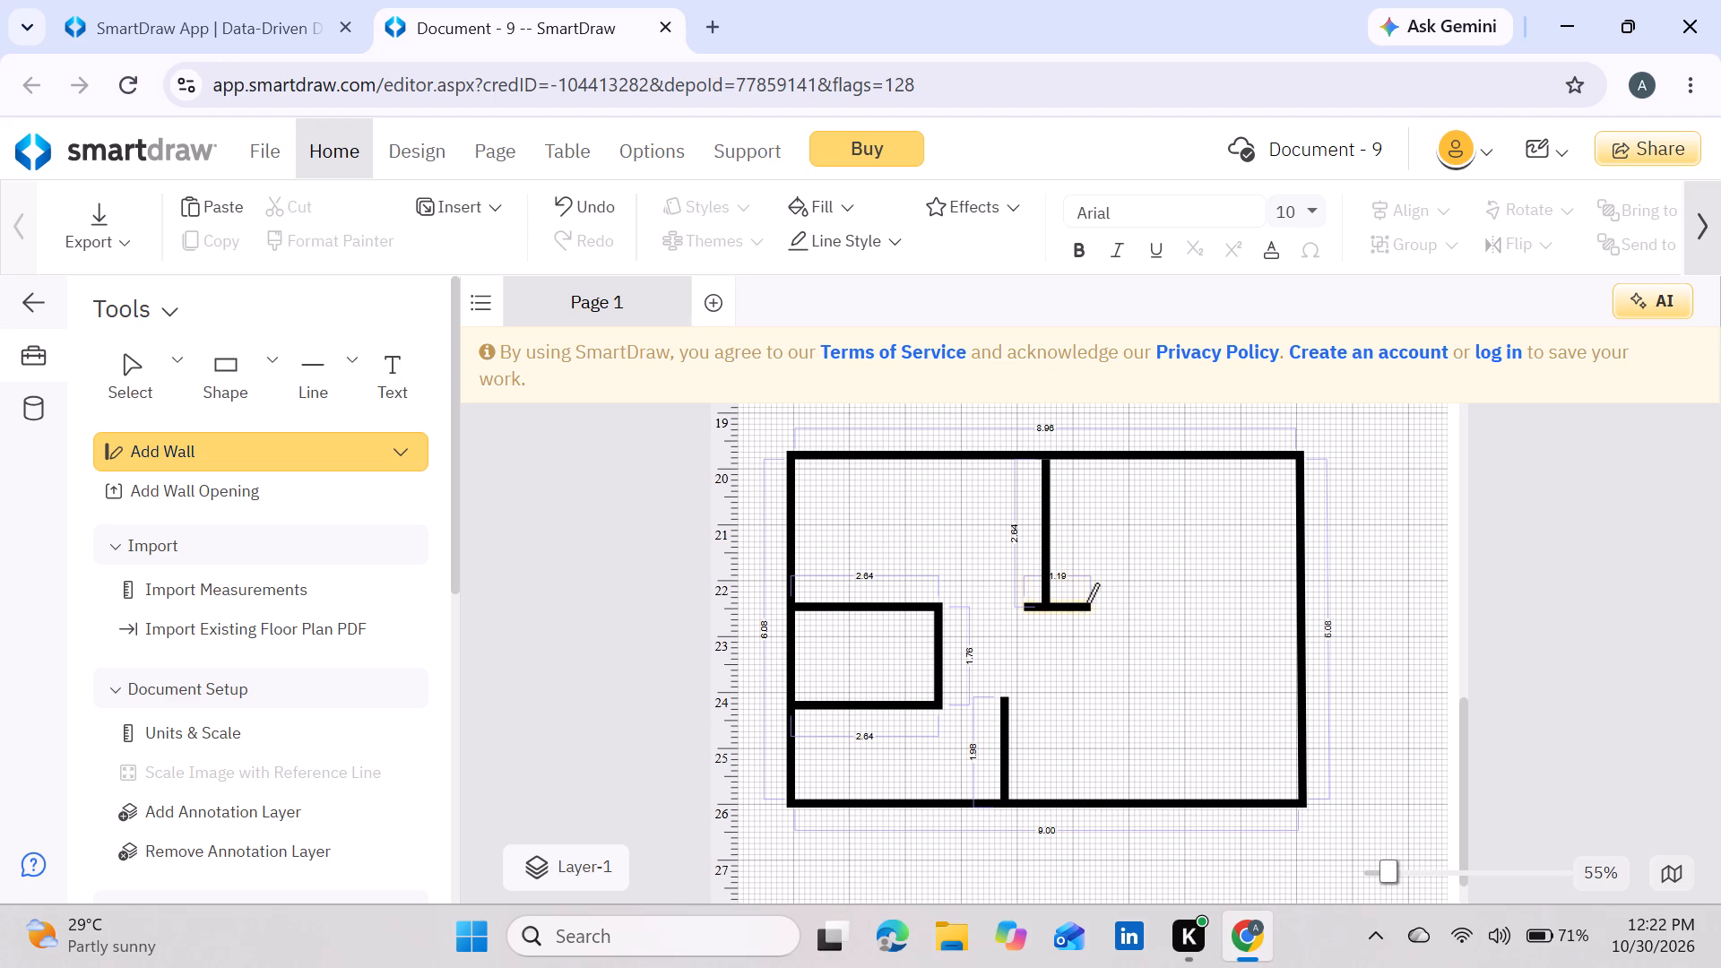
Extend the short horizontal wall rightward until it meets the right outer wall, making it about 5.03 long.
drag(1082, 609, 1176, 611)
key(Escape)
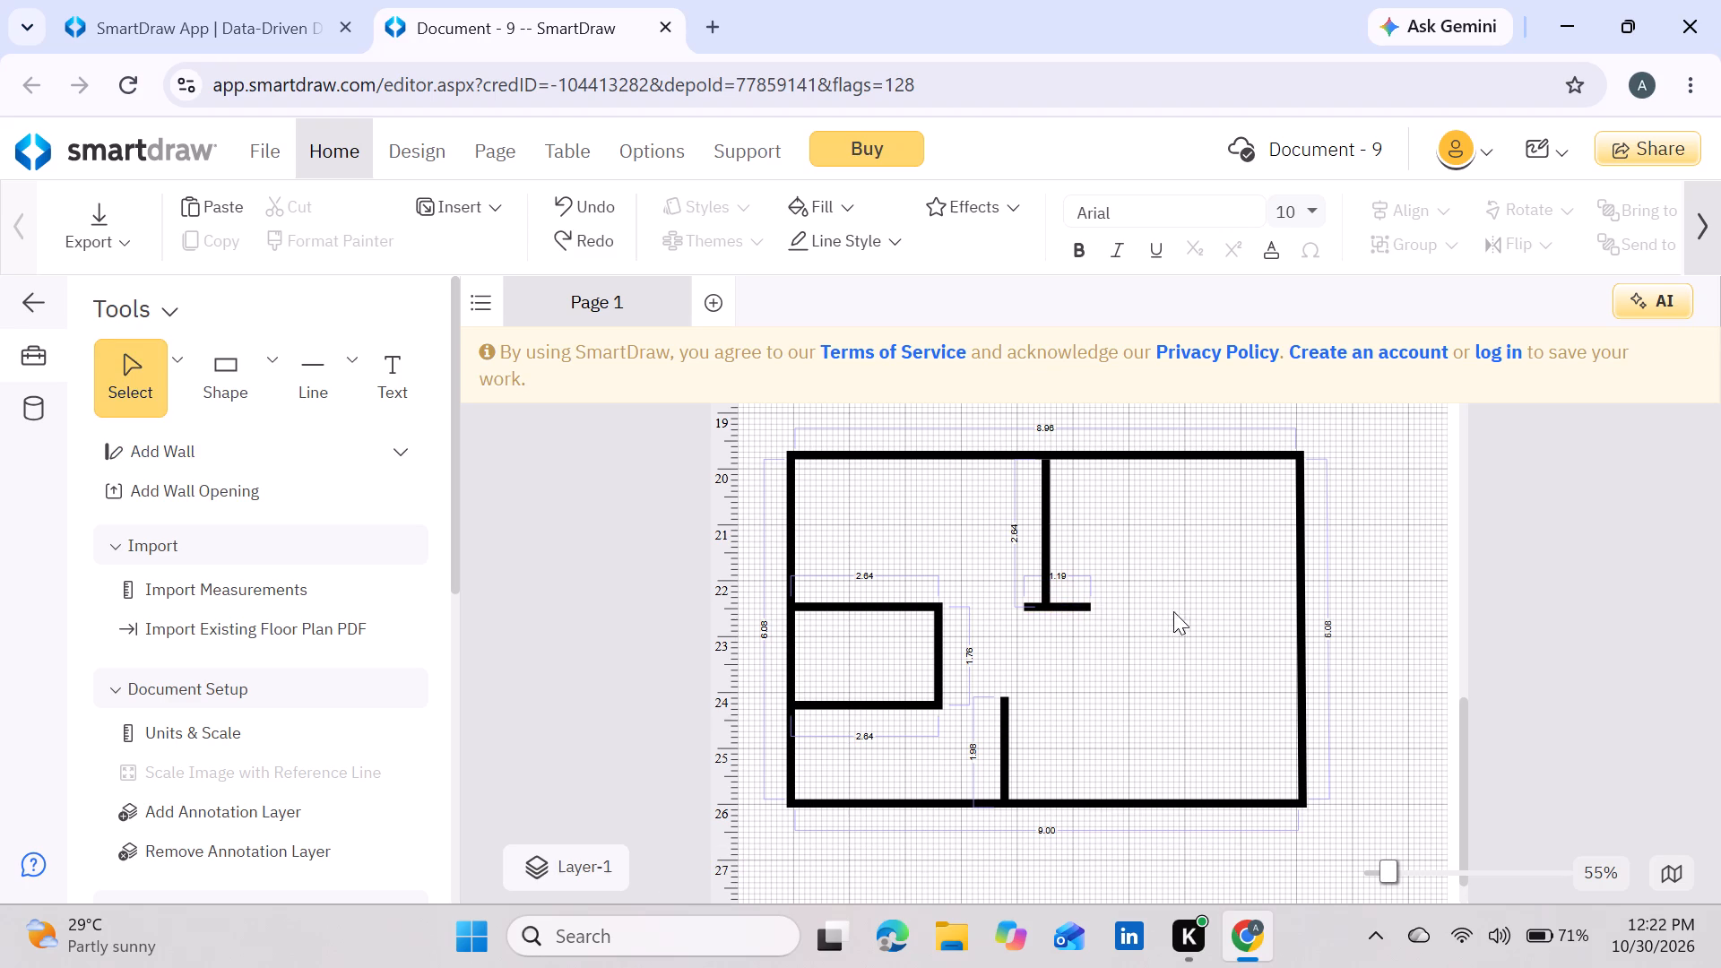
click(1079, 609)
drag(1092, 607, 1111, 607)
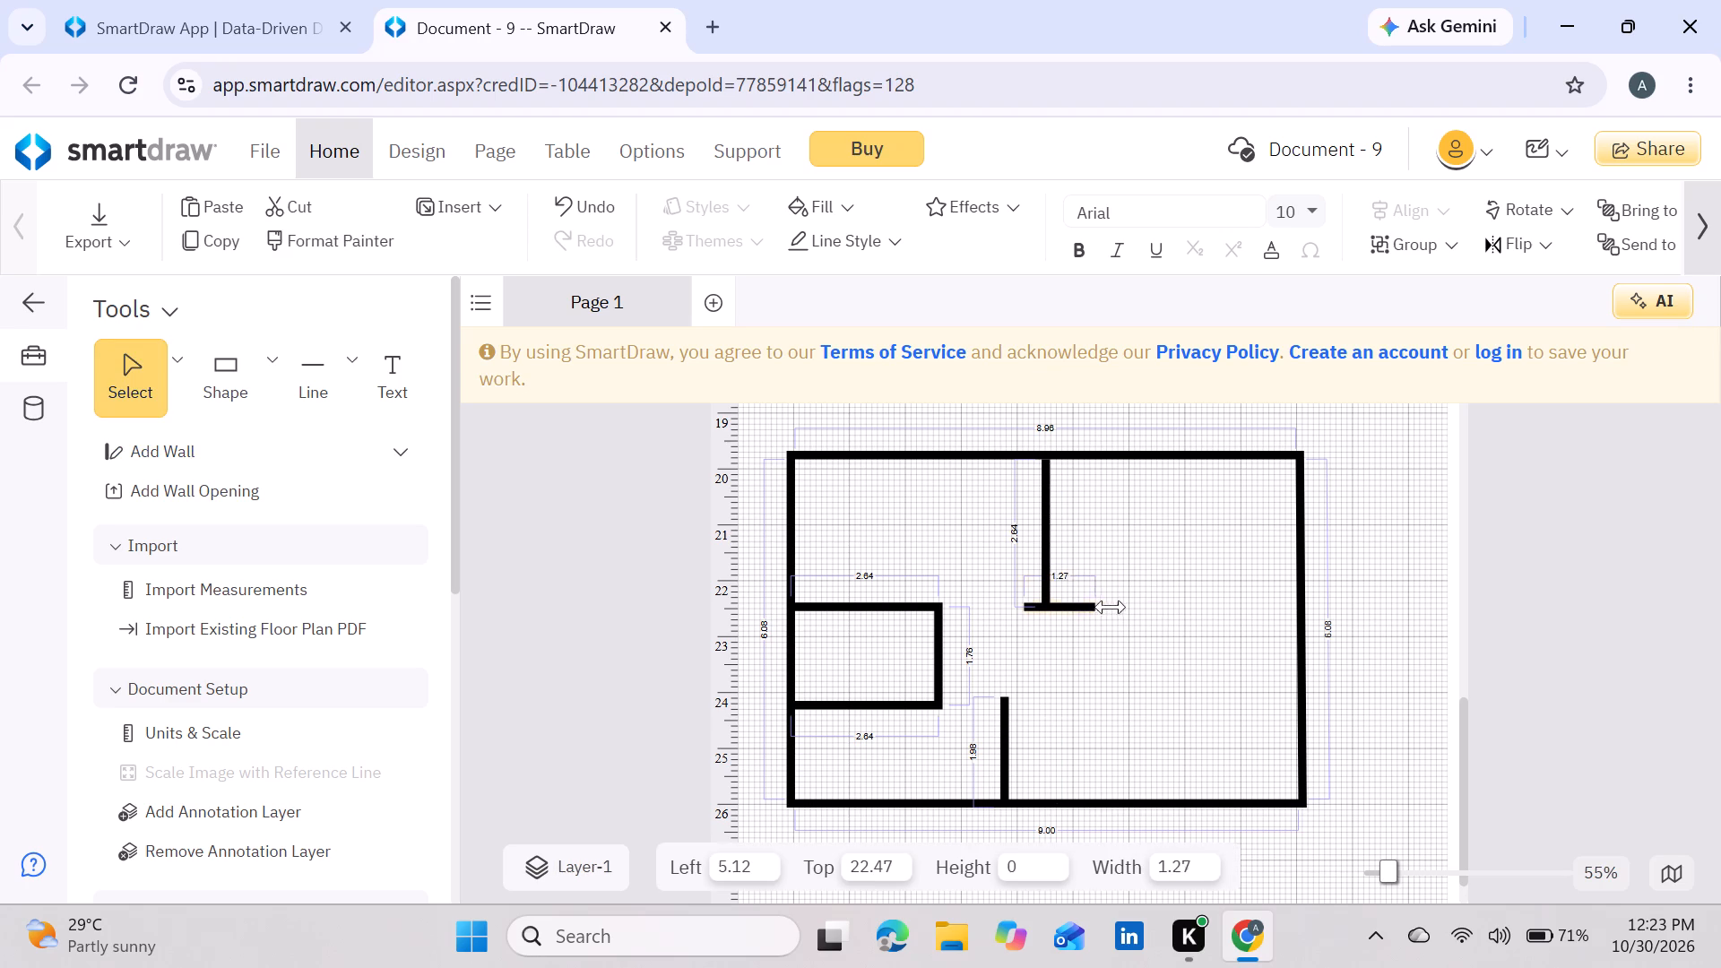
drag(1111, 607, 1251, 611)
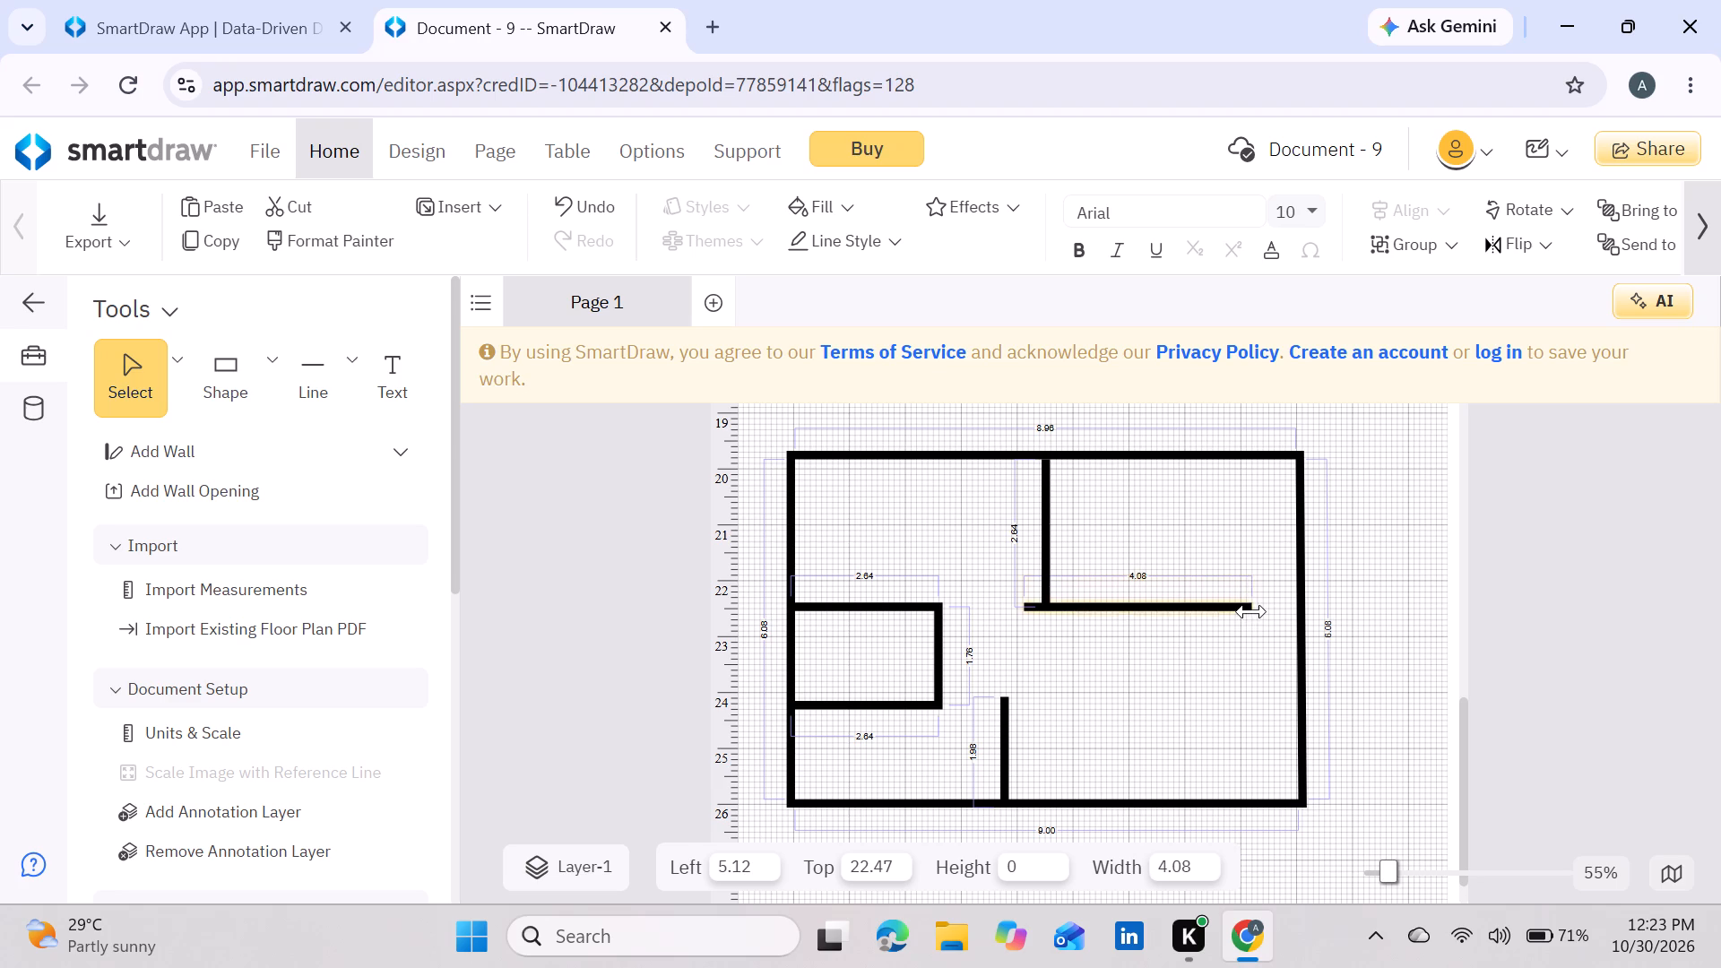
drag(1251, 611, 1302, 602)
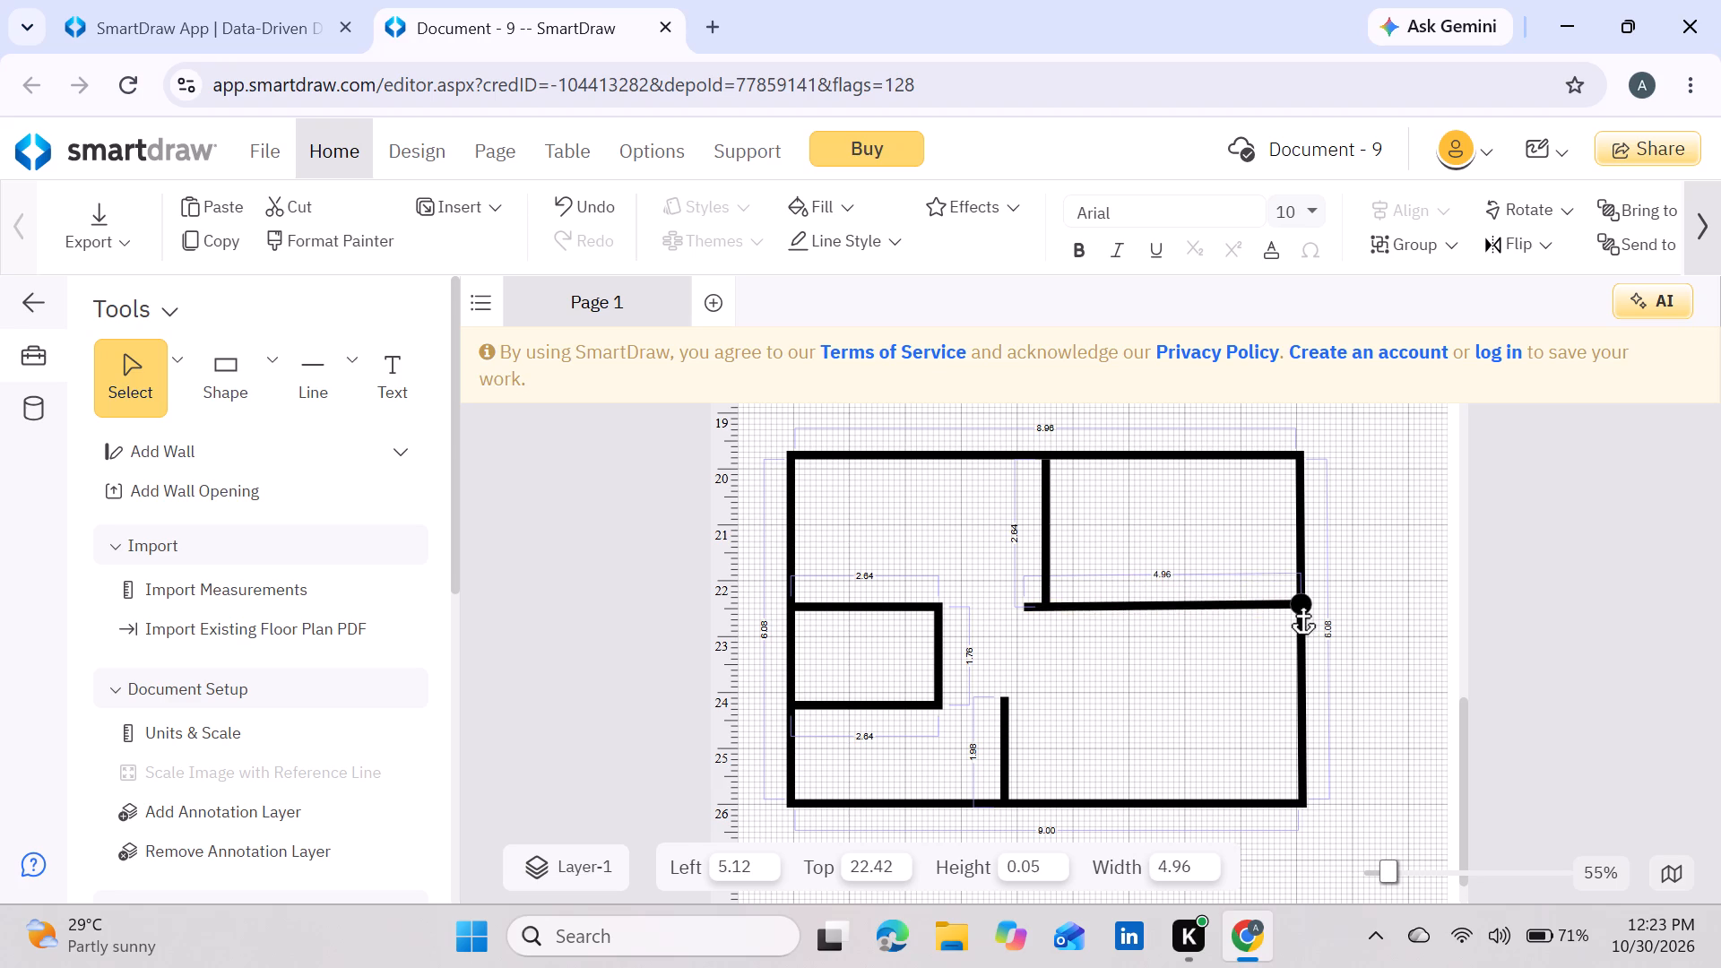
drag(1302, 602, 1298, 603)
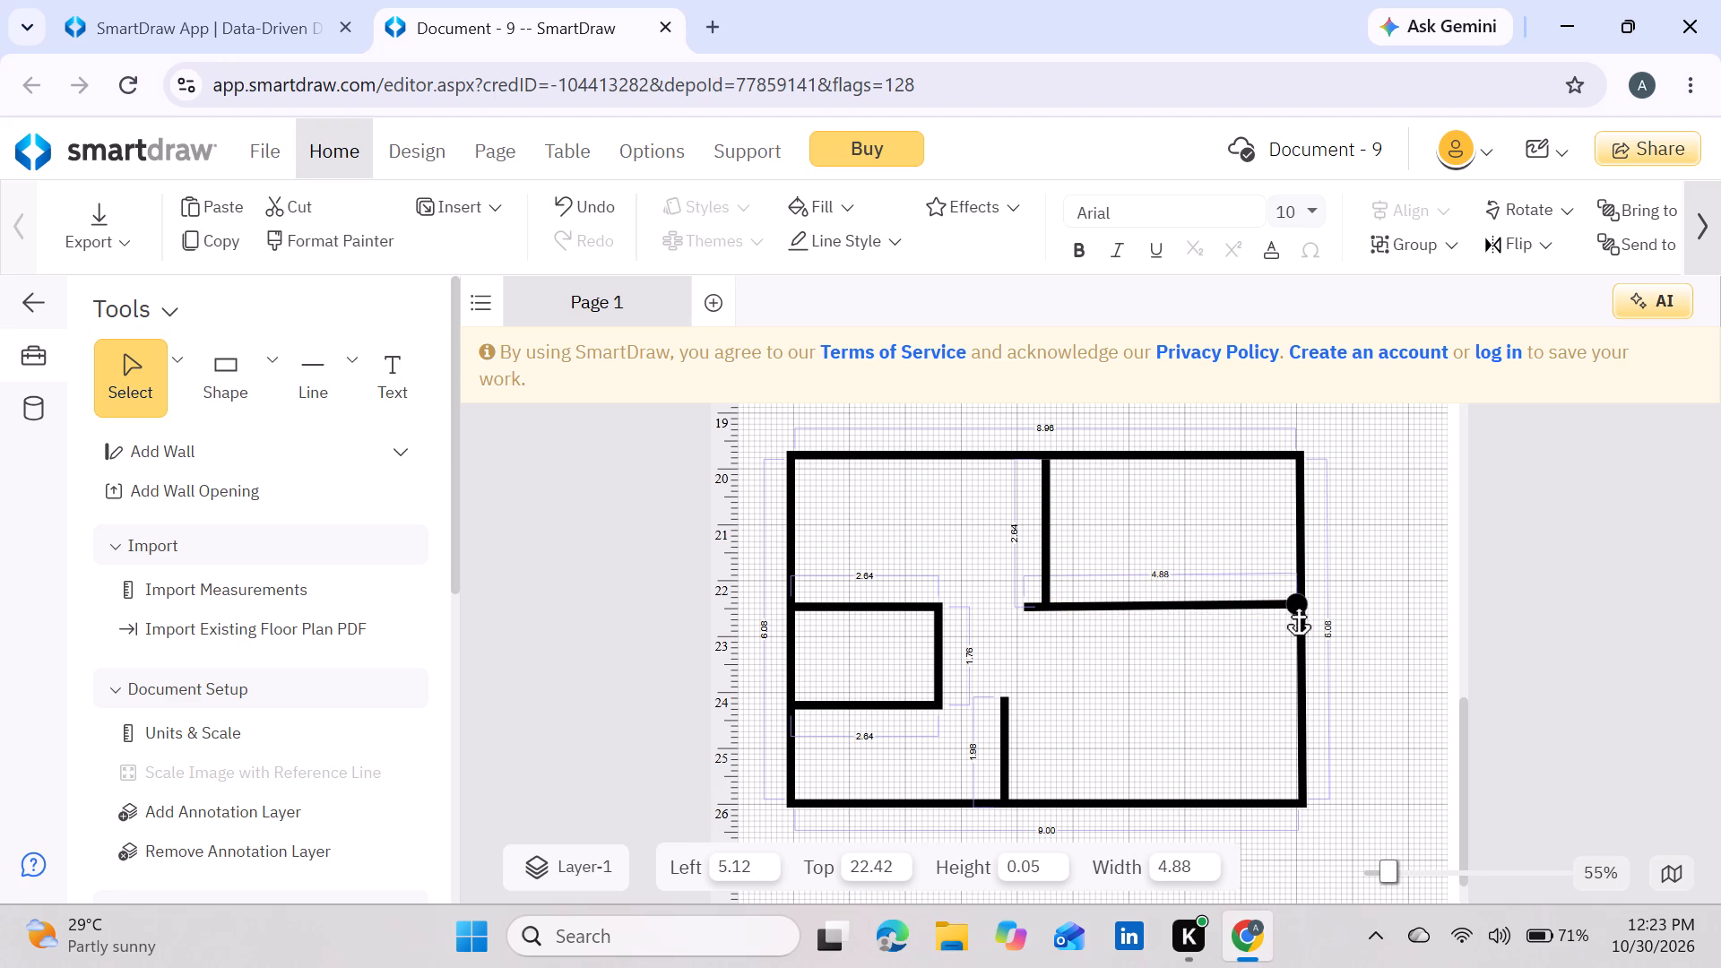
drag(1298, 603, 1308, 604)
click(1315, 602)
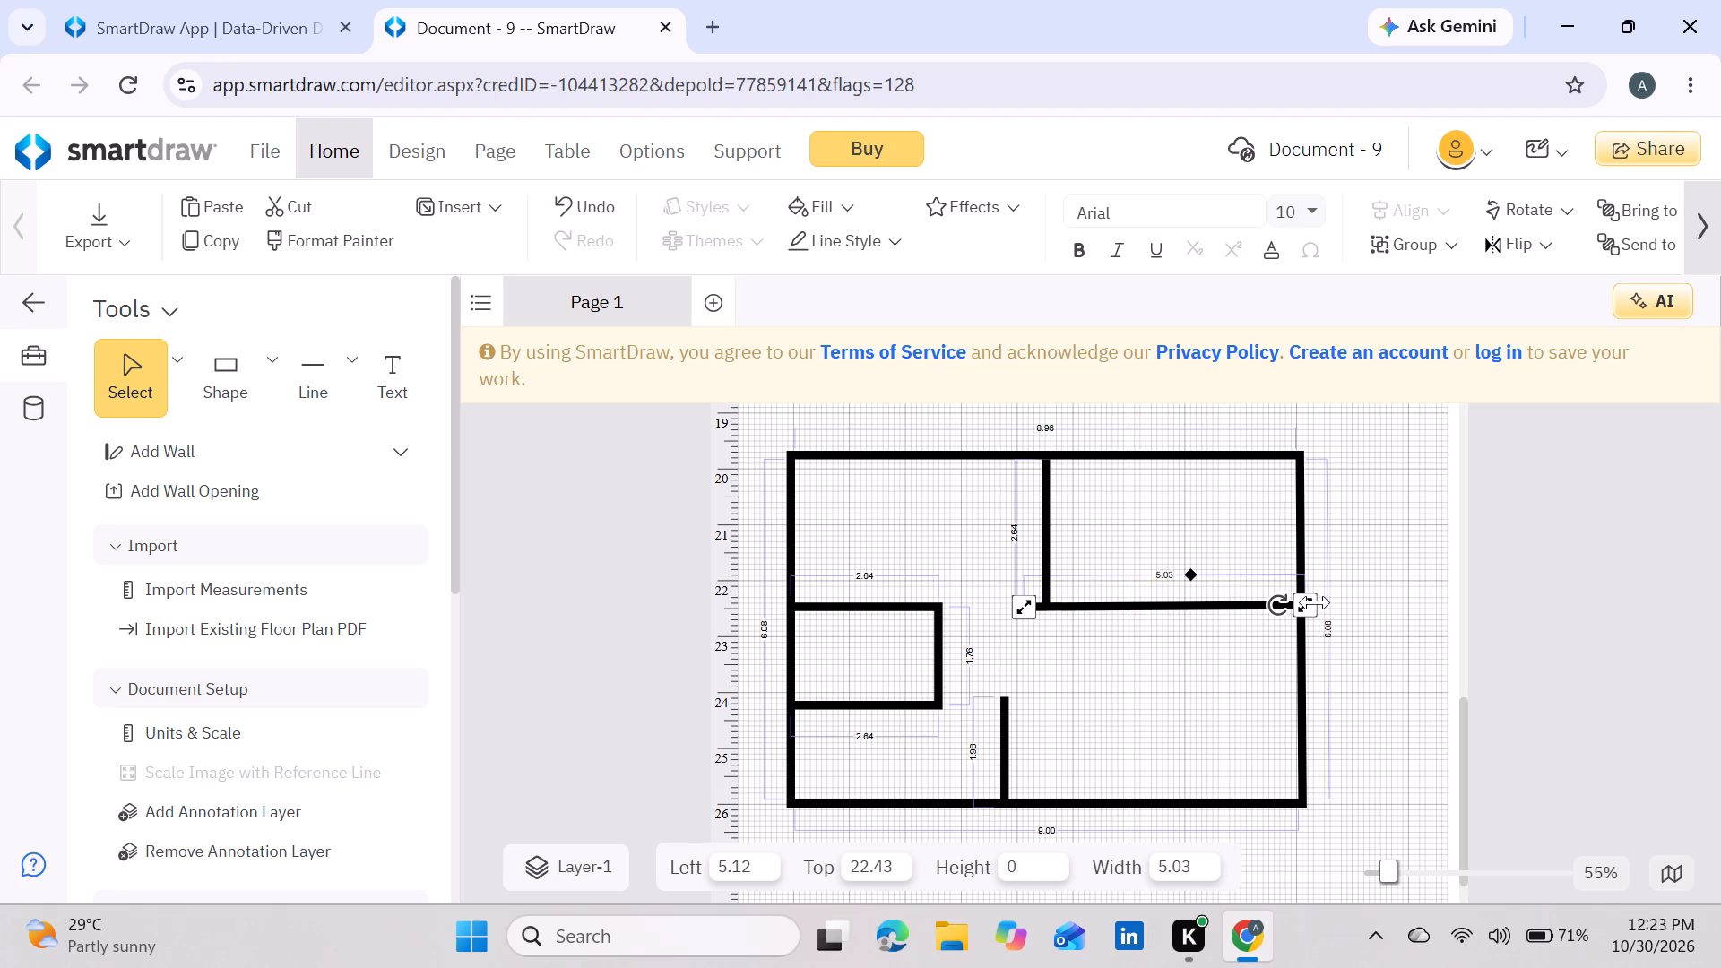
Extend the same horizontal wall leftward to the upper right corner of the small enclosed room, making it about 6.64 long.
click(1136, 667)
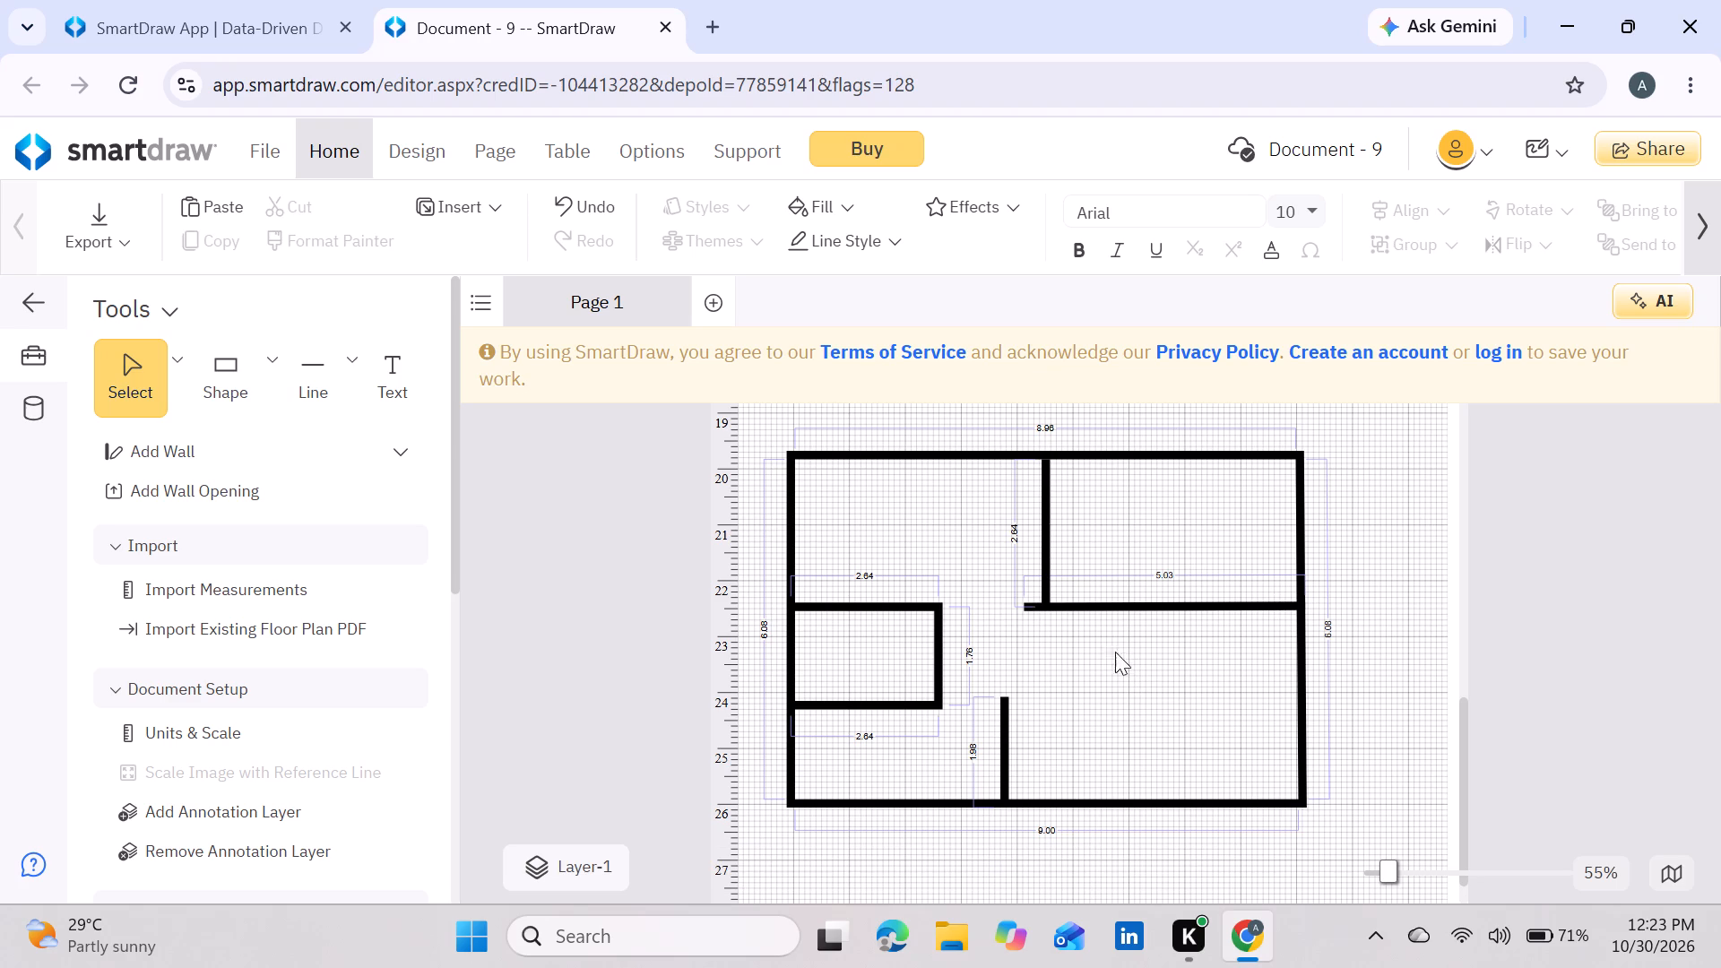
click(1025, 606)
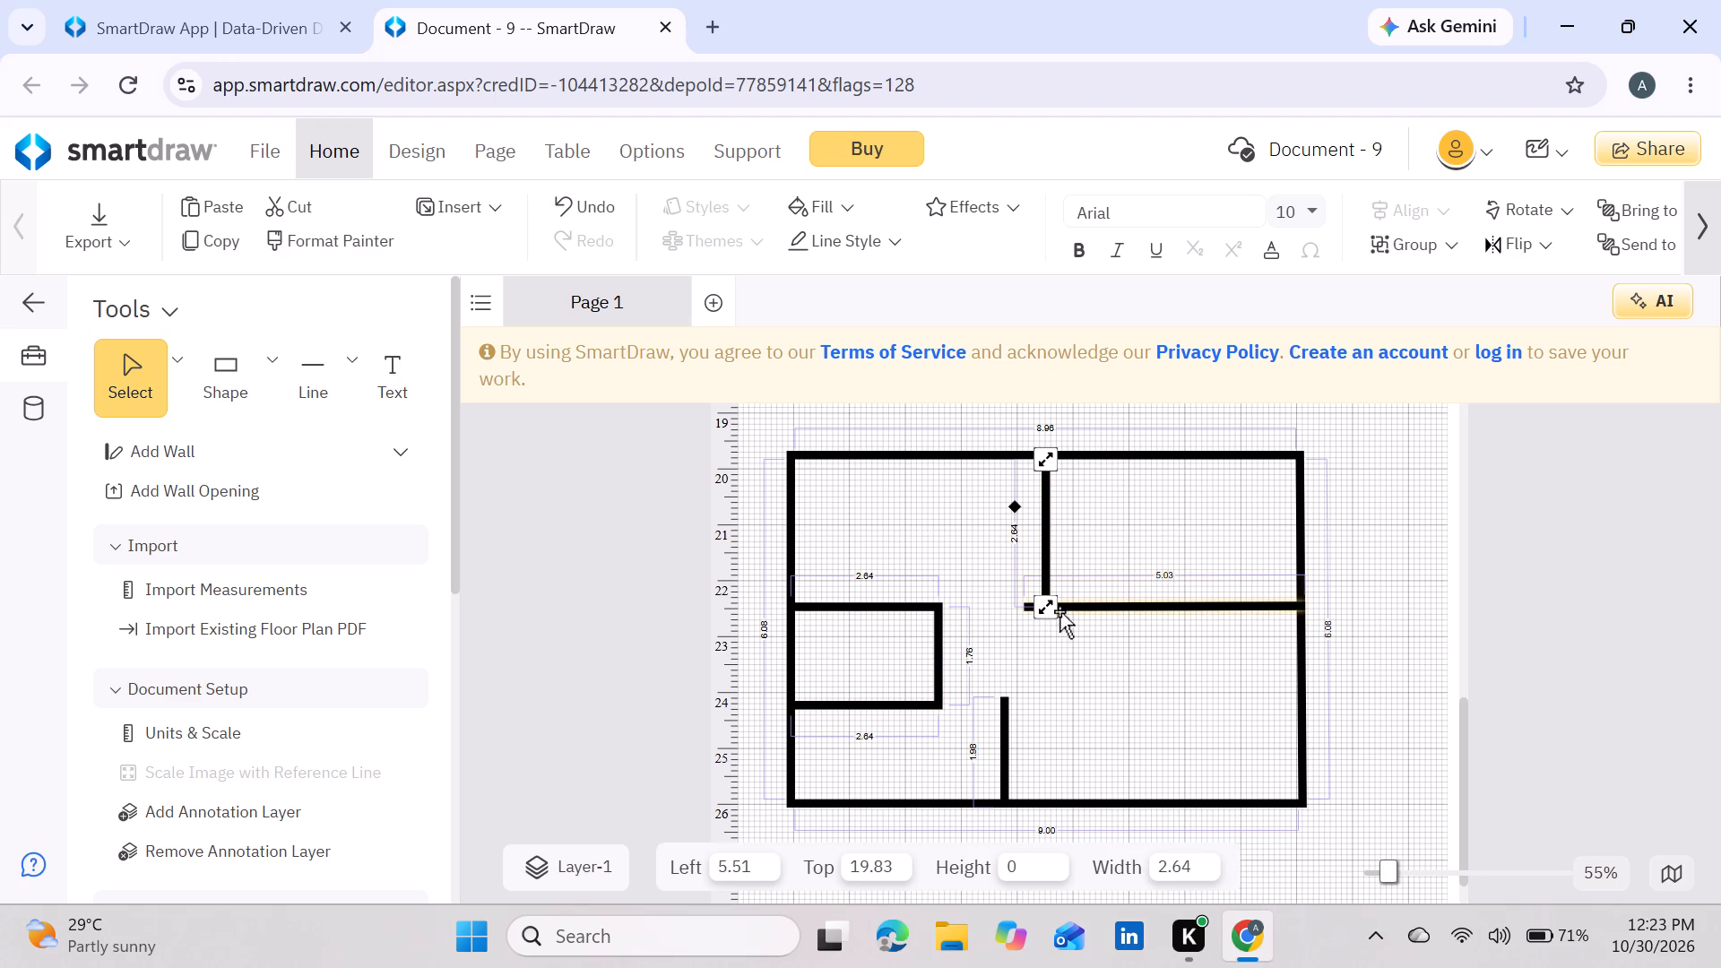
click(1028, 611)
drag(1026, 611, 934, 599)
click(1083, 671)
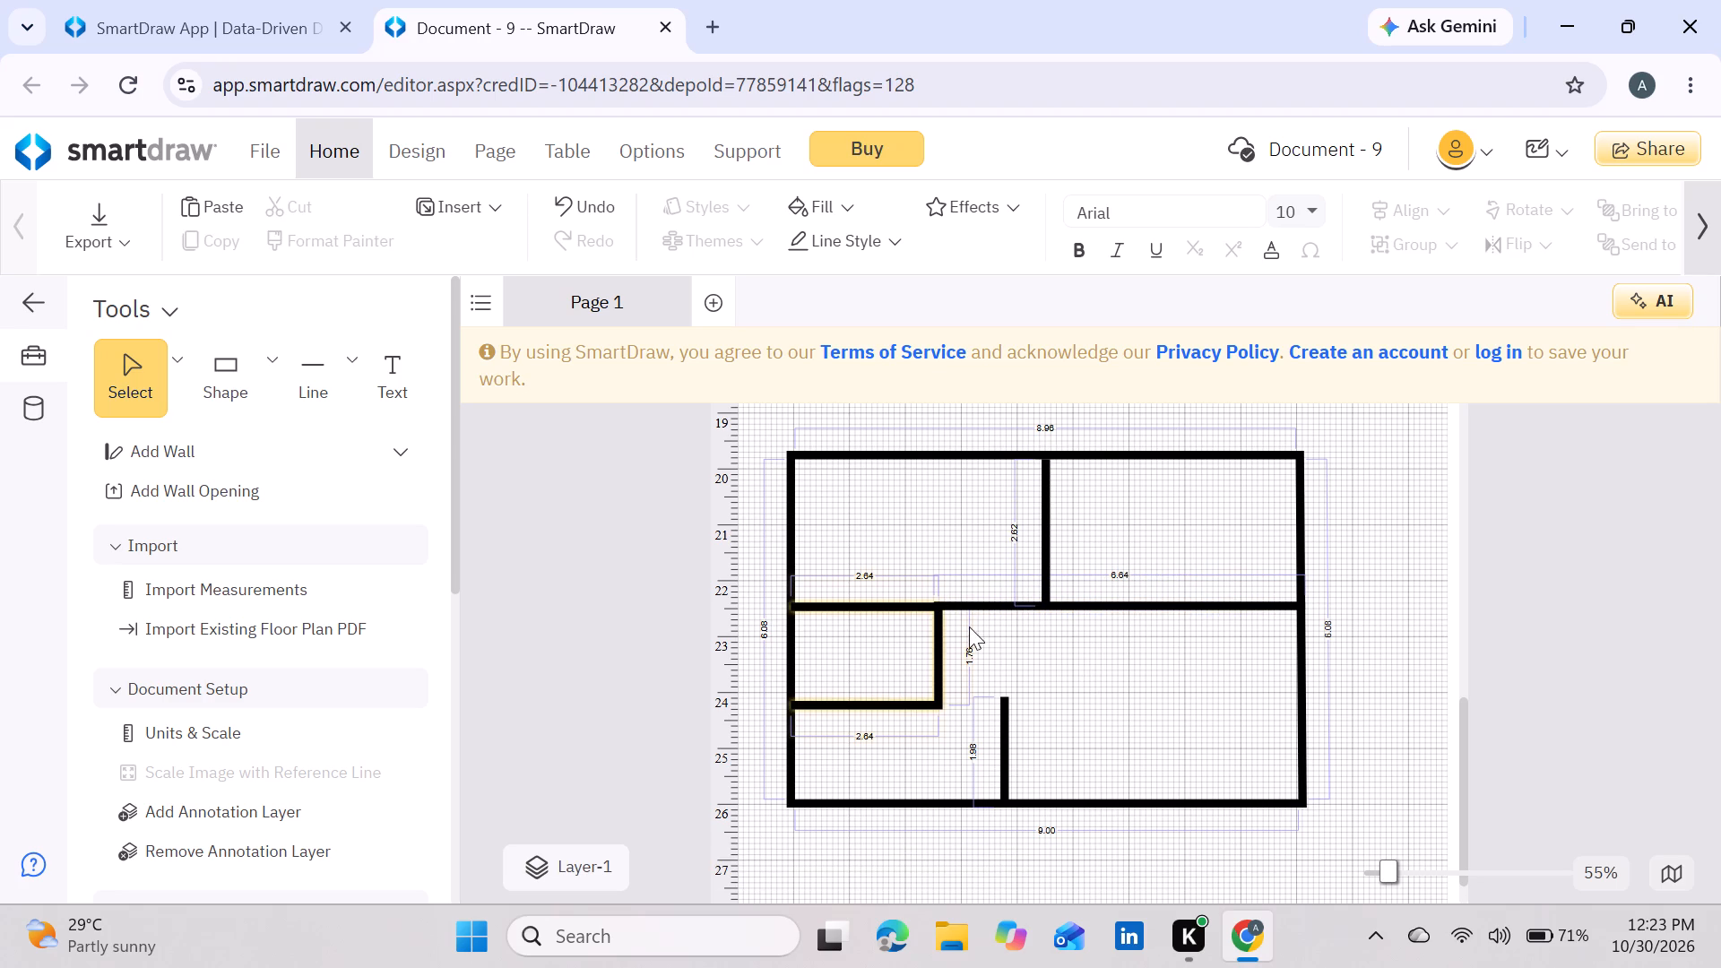
click(1089, 659)
Remove the Toilets library from the listed symbol libraries.
scroll(271, 676, down, 1)
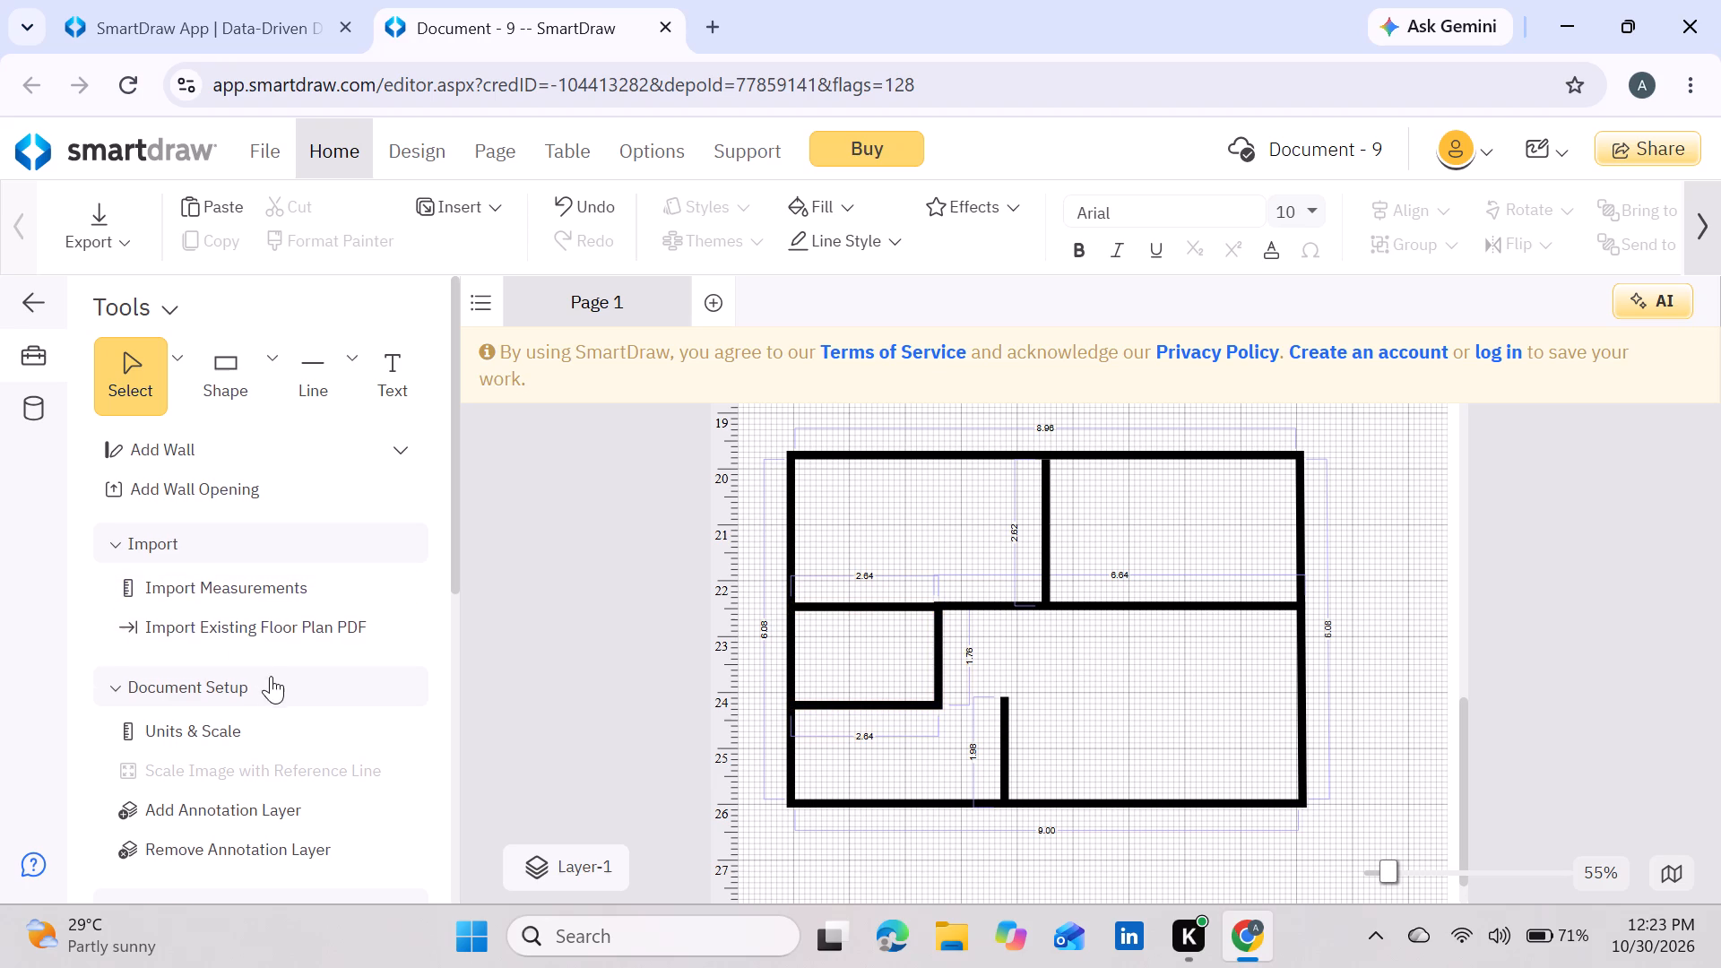
scroll(270, 718, down, 3)
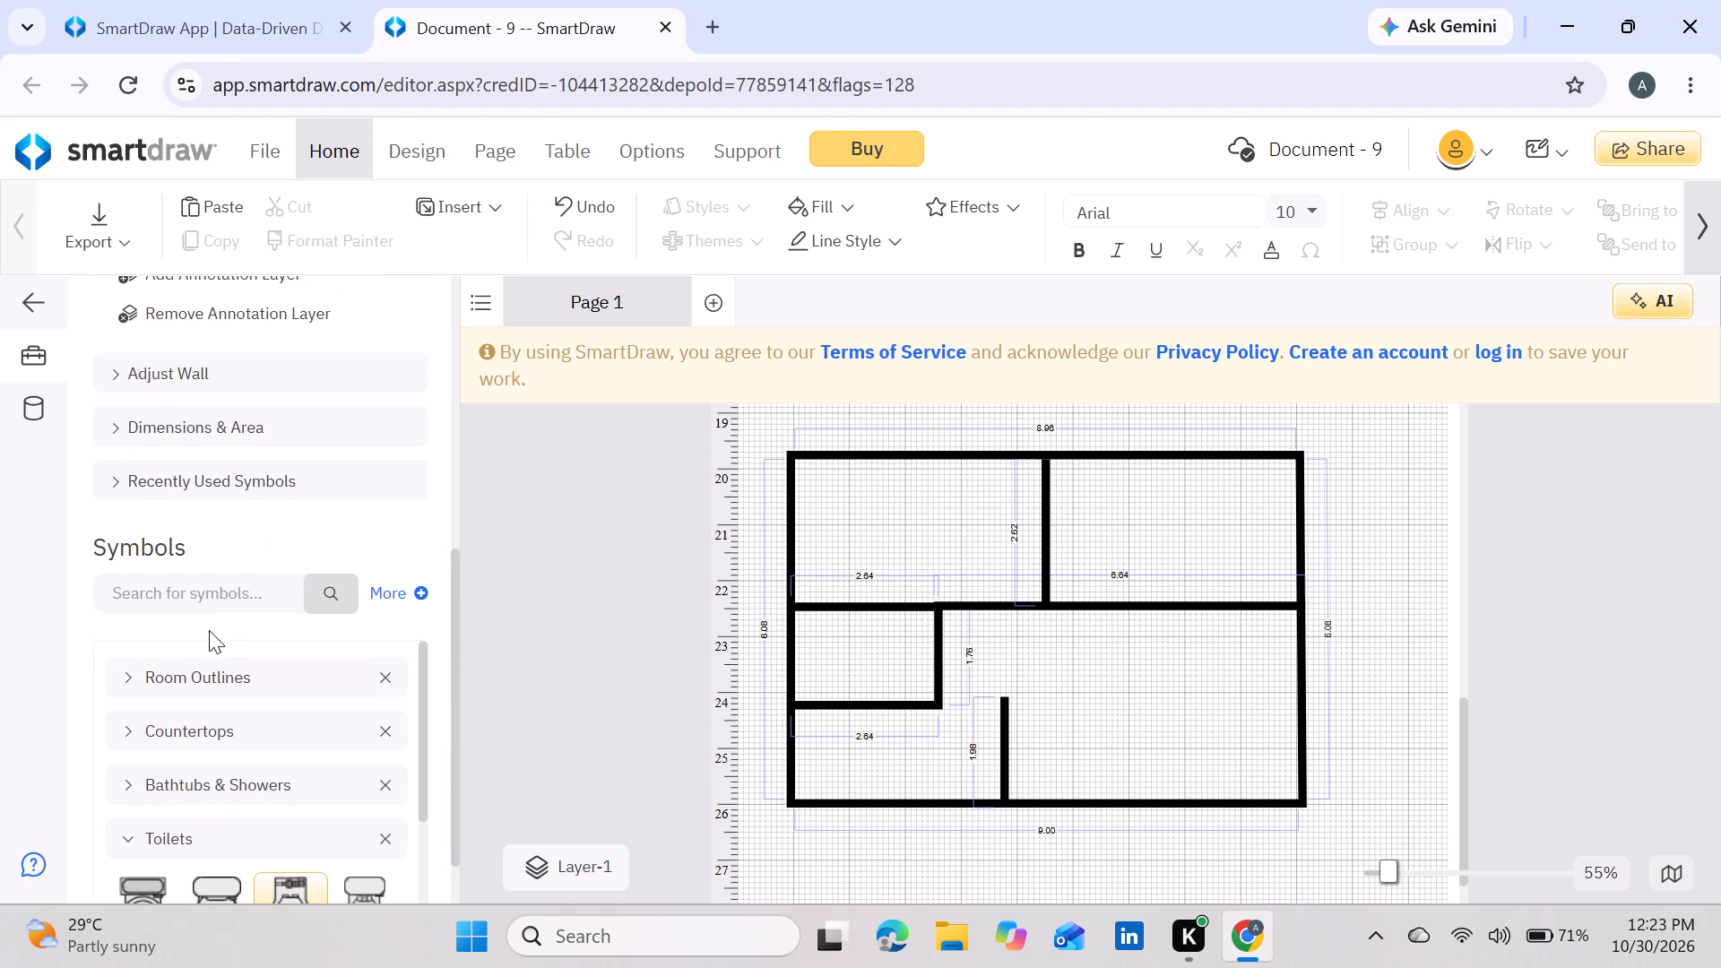
scroll(213, 658, down, 1)
click(377, 694)
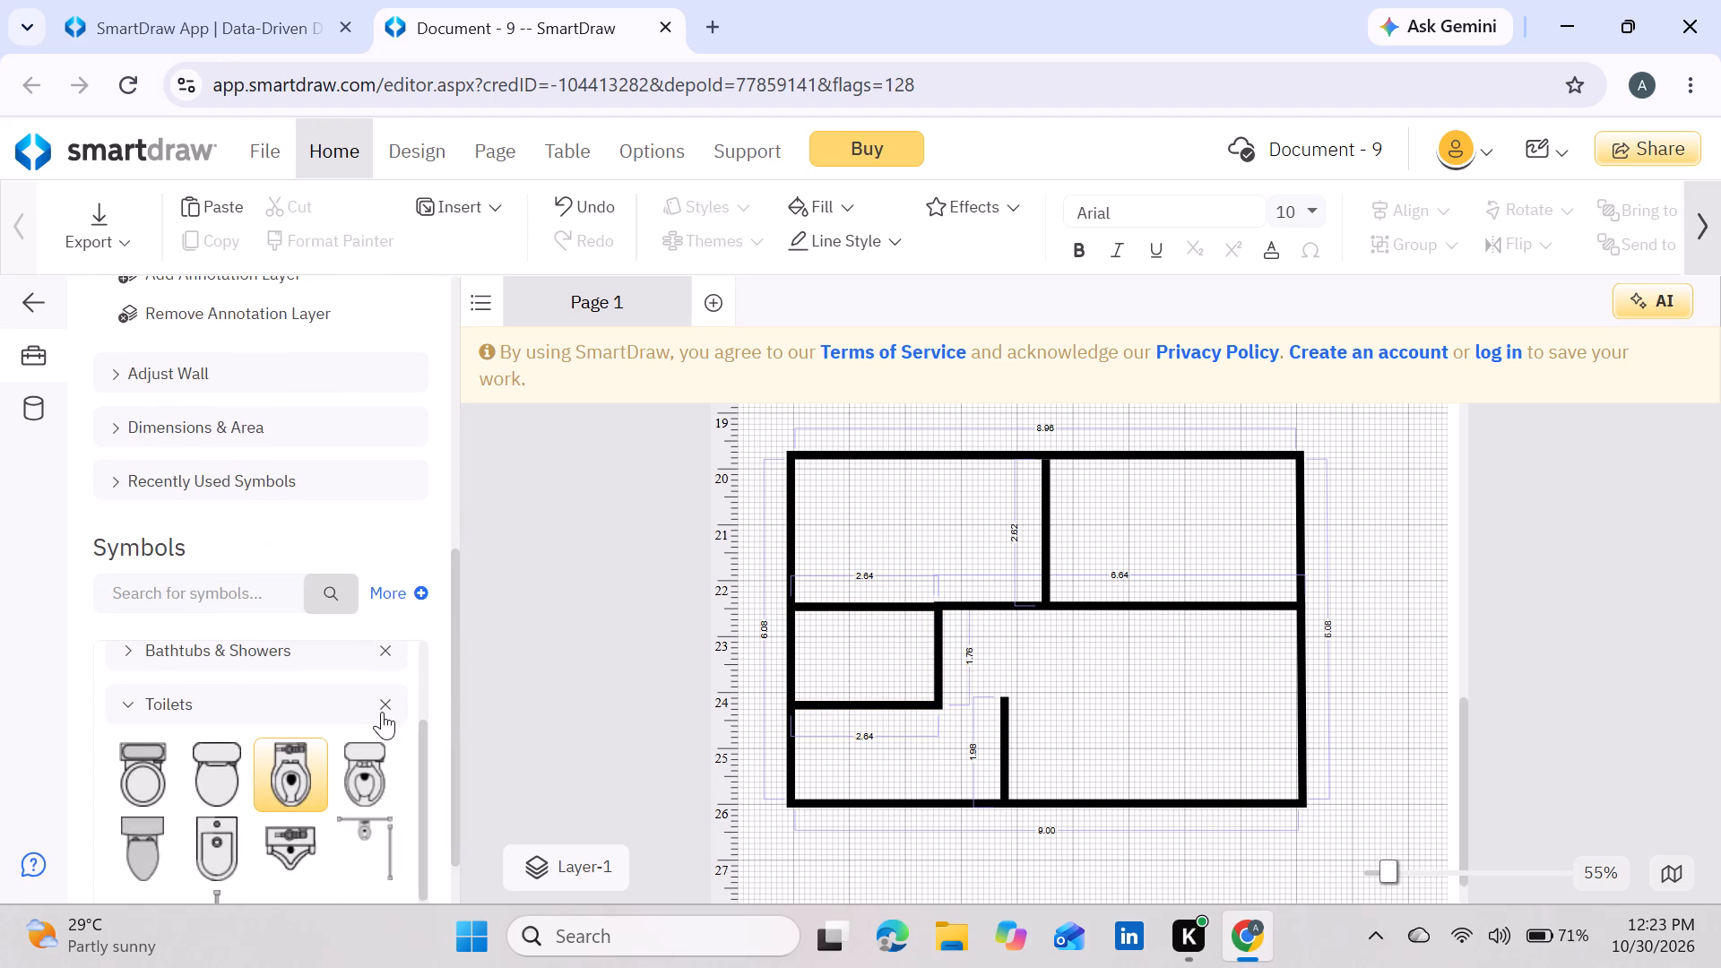
click(382, 712)
scroll(221, 696, up, 1)
scroll(221, 696, down, 1)
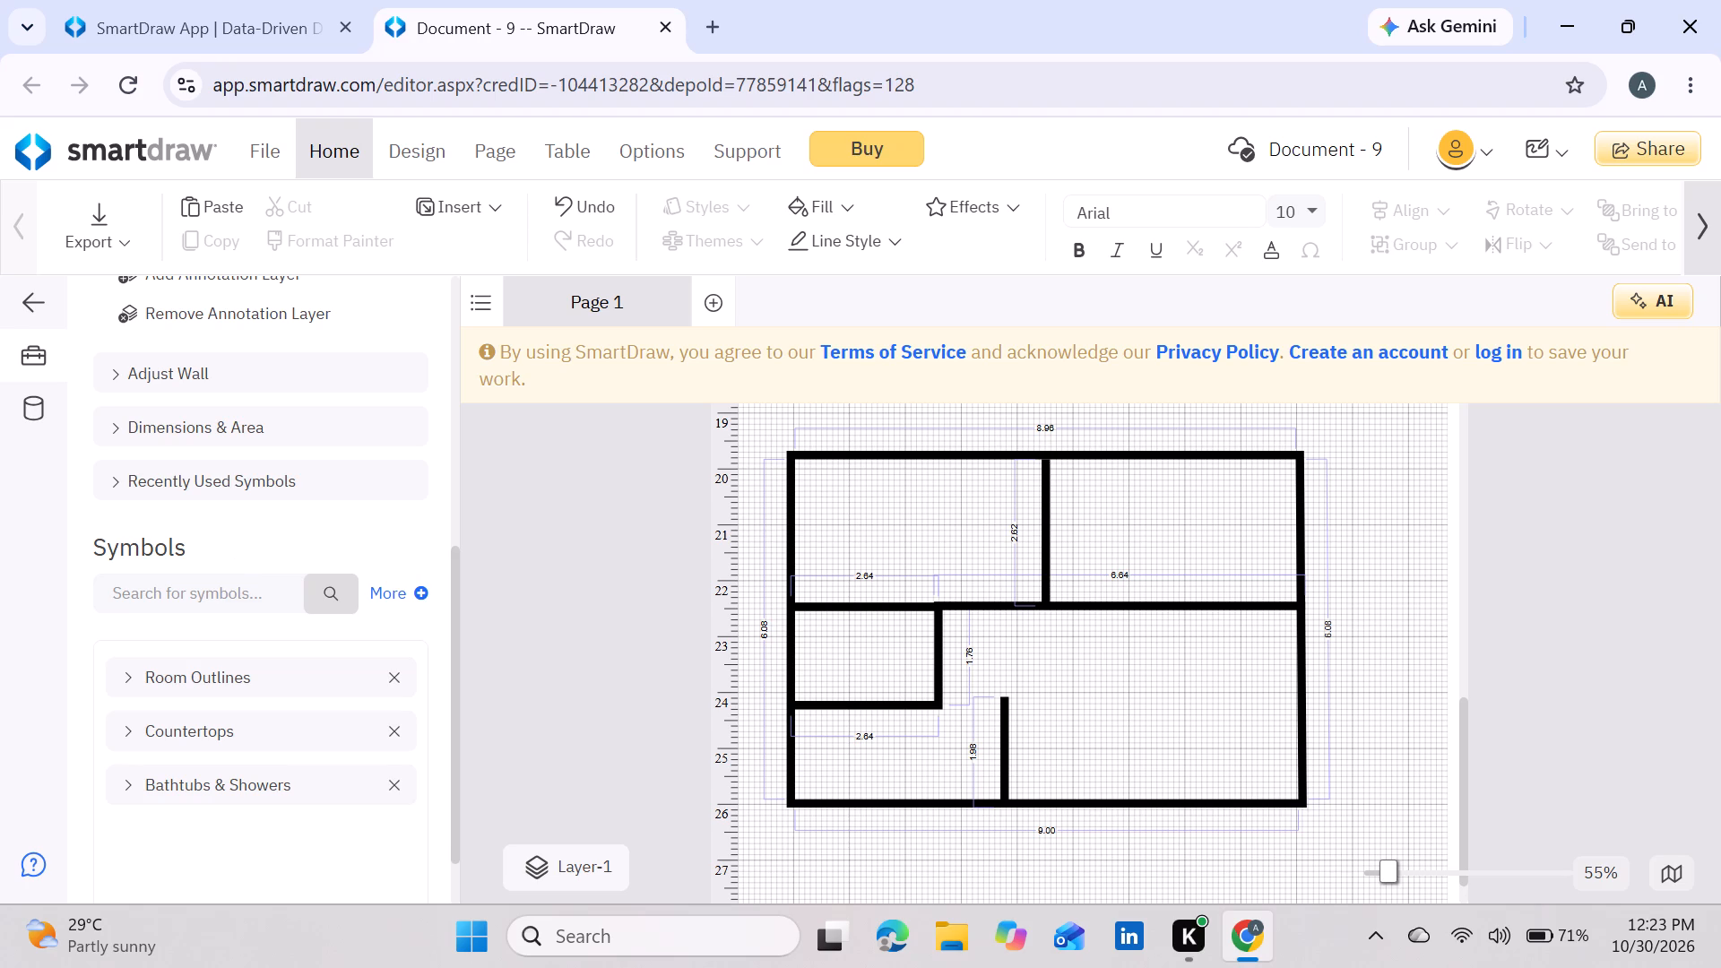
scroll(206, 549, up, 5)
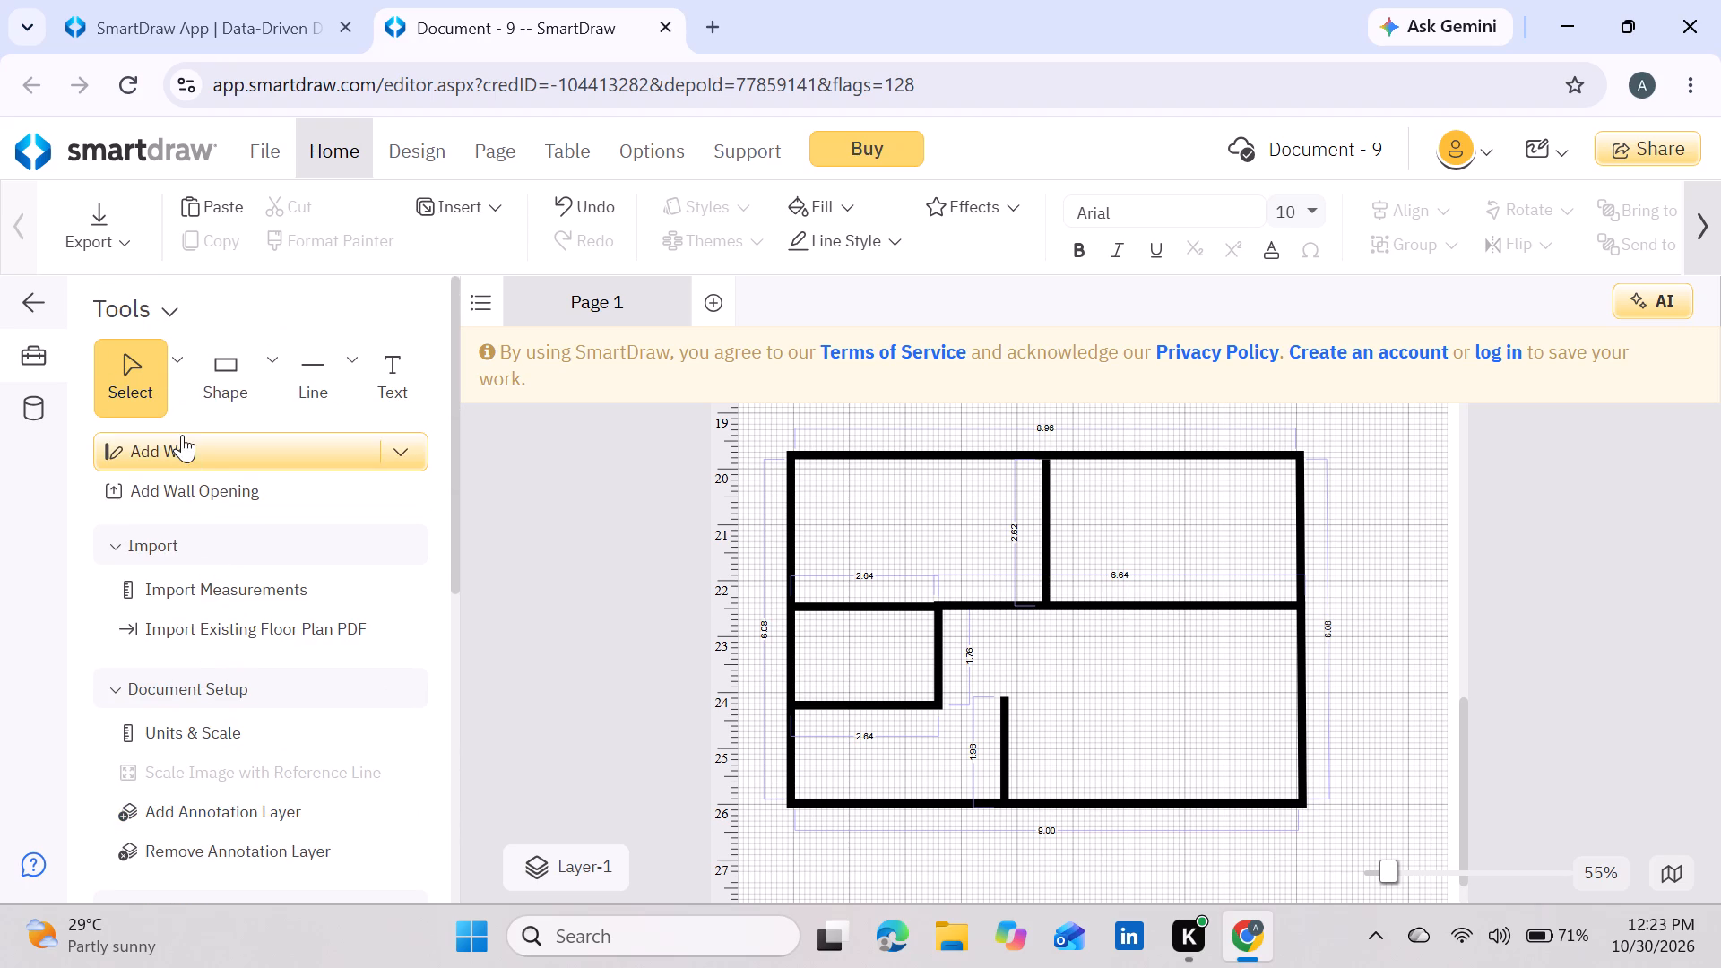
Draw an L-shaped wall about 1.49 high and 1.63 wide from the top outer wall to the upper vertical partition, enclosing a small room.
click(182, 435)
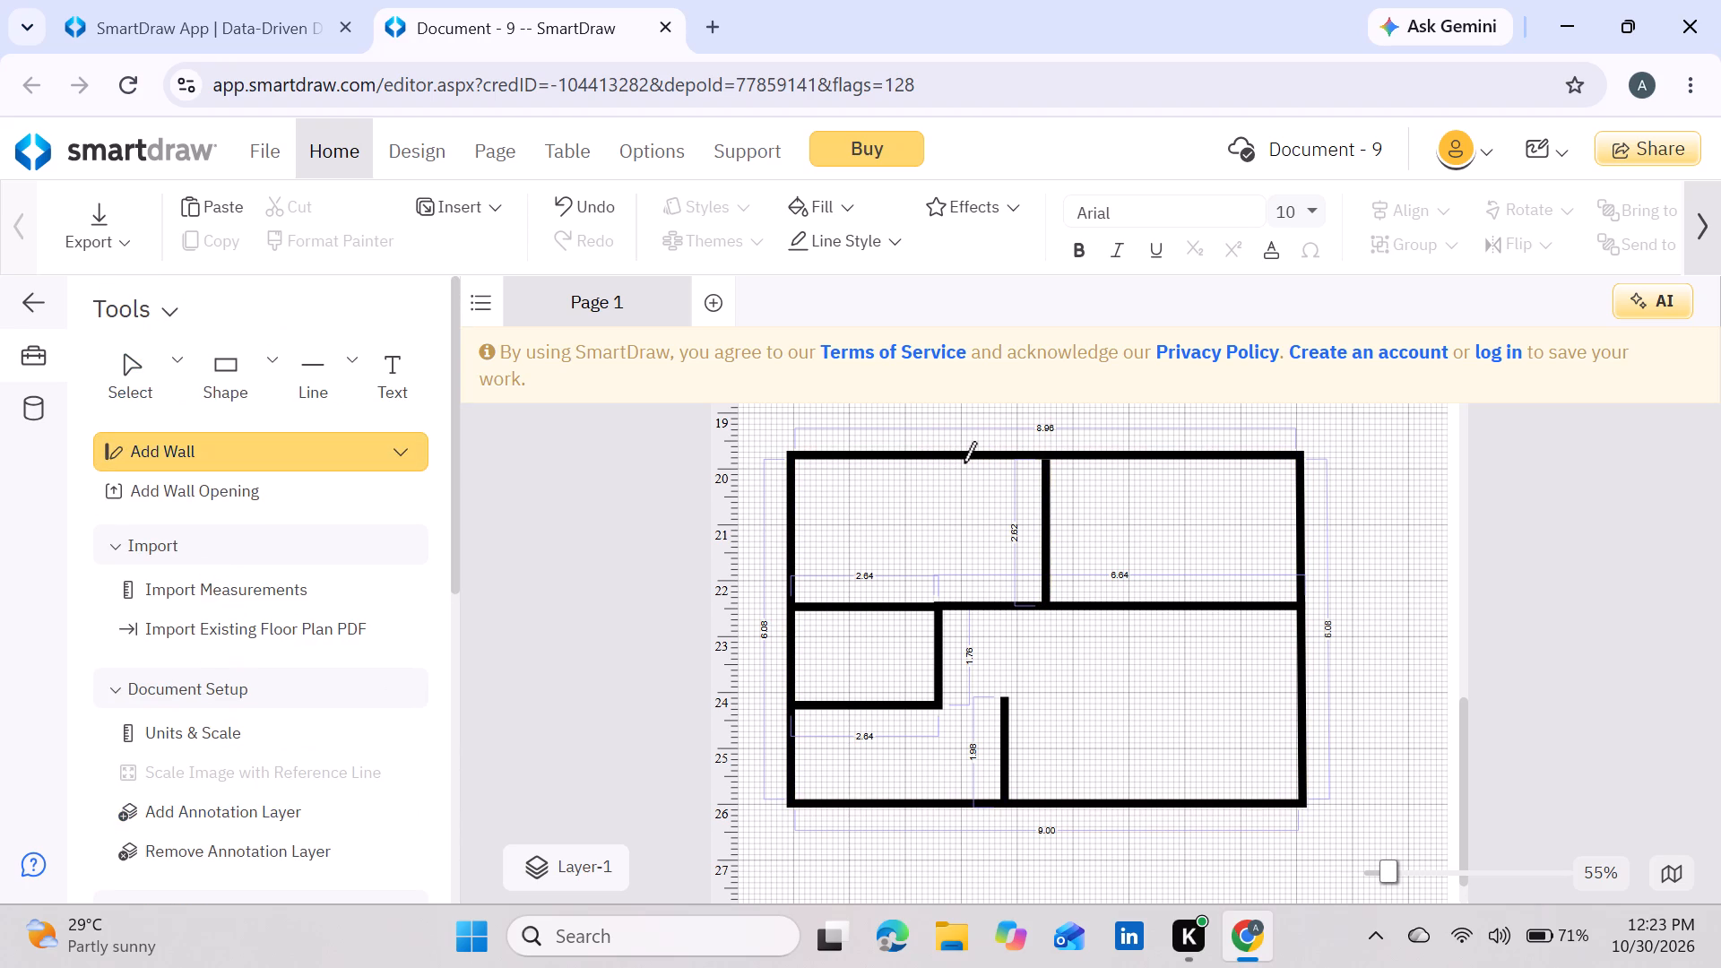
drag(964, 462, 951, 514)
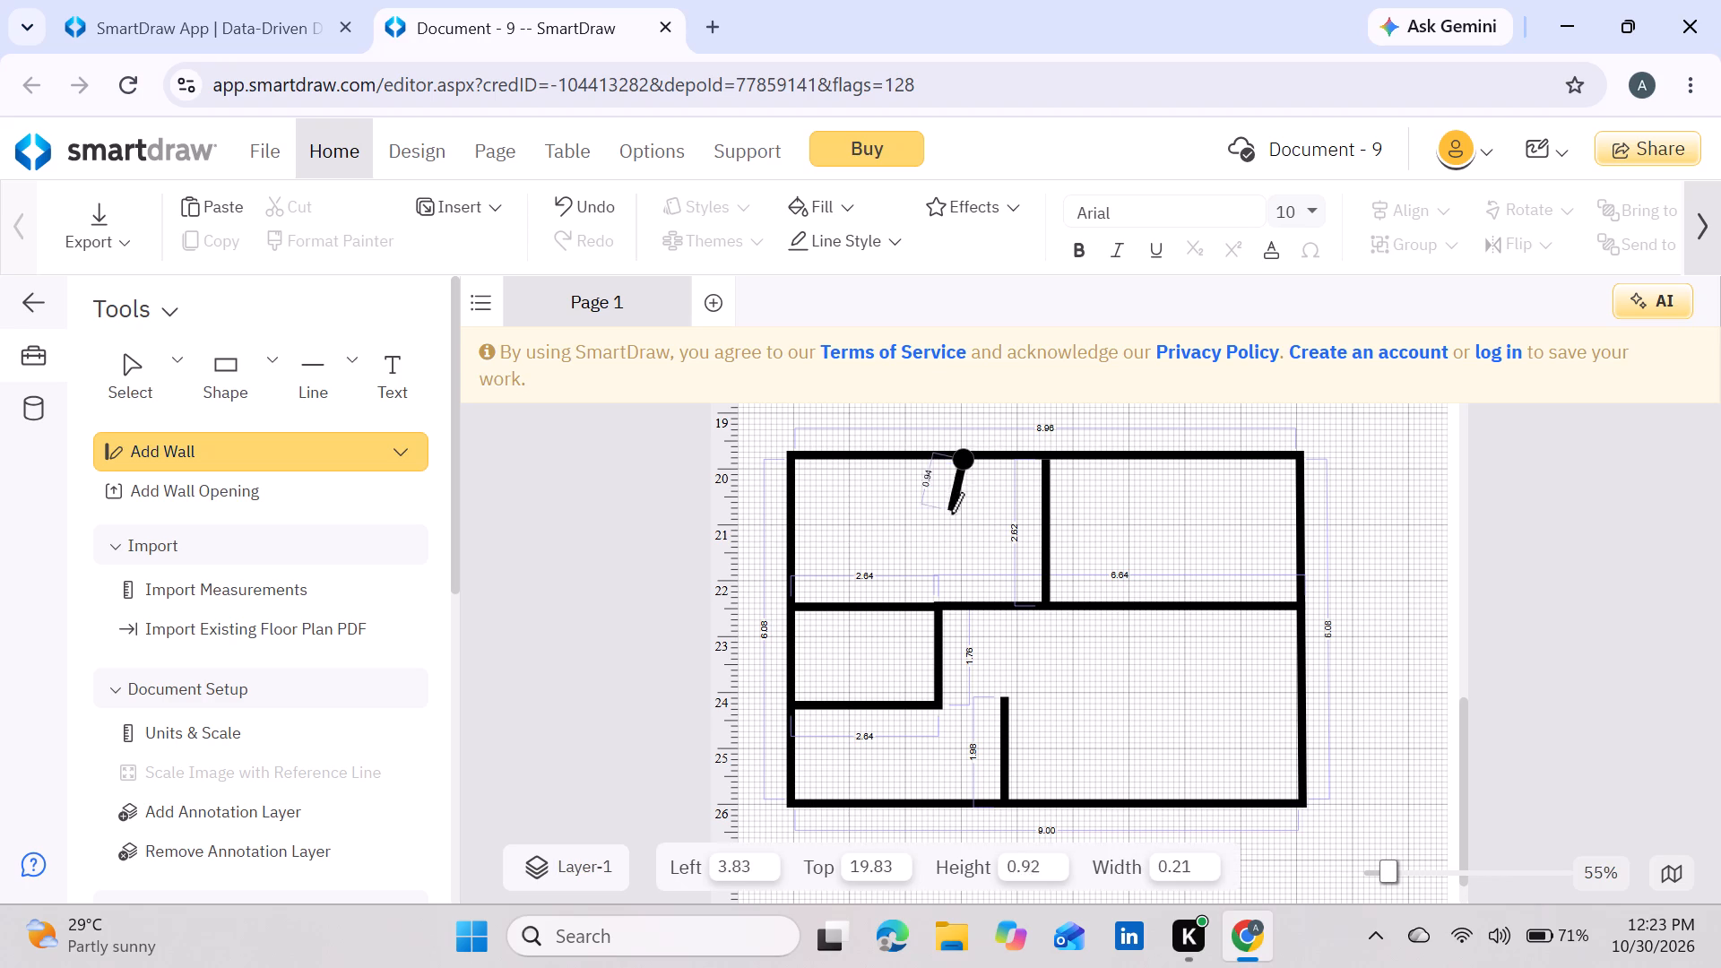
drag(951, 514, 961, 542)
drag(961, 542, 1041, 540)
click(1033, 544)
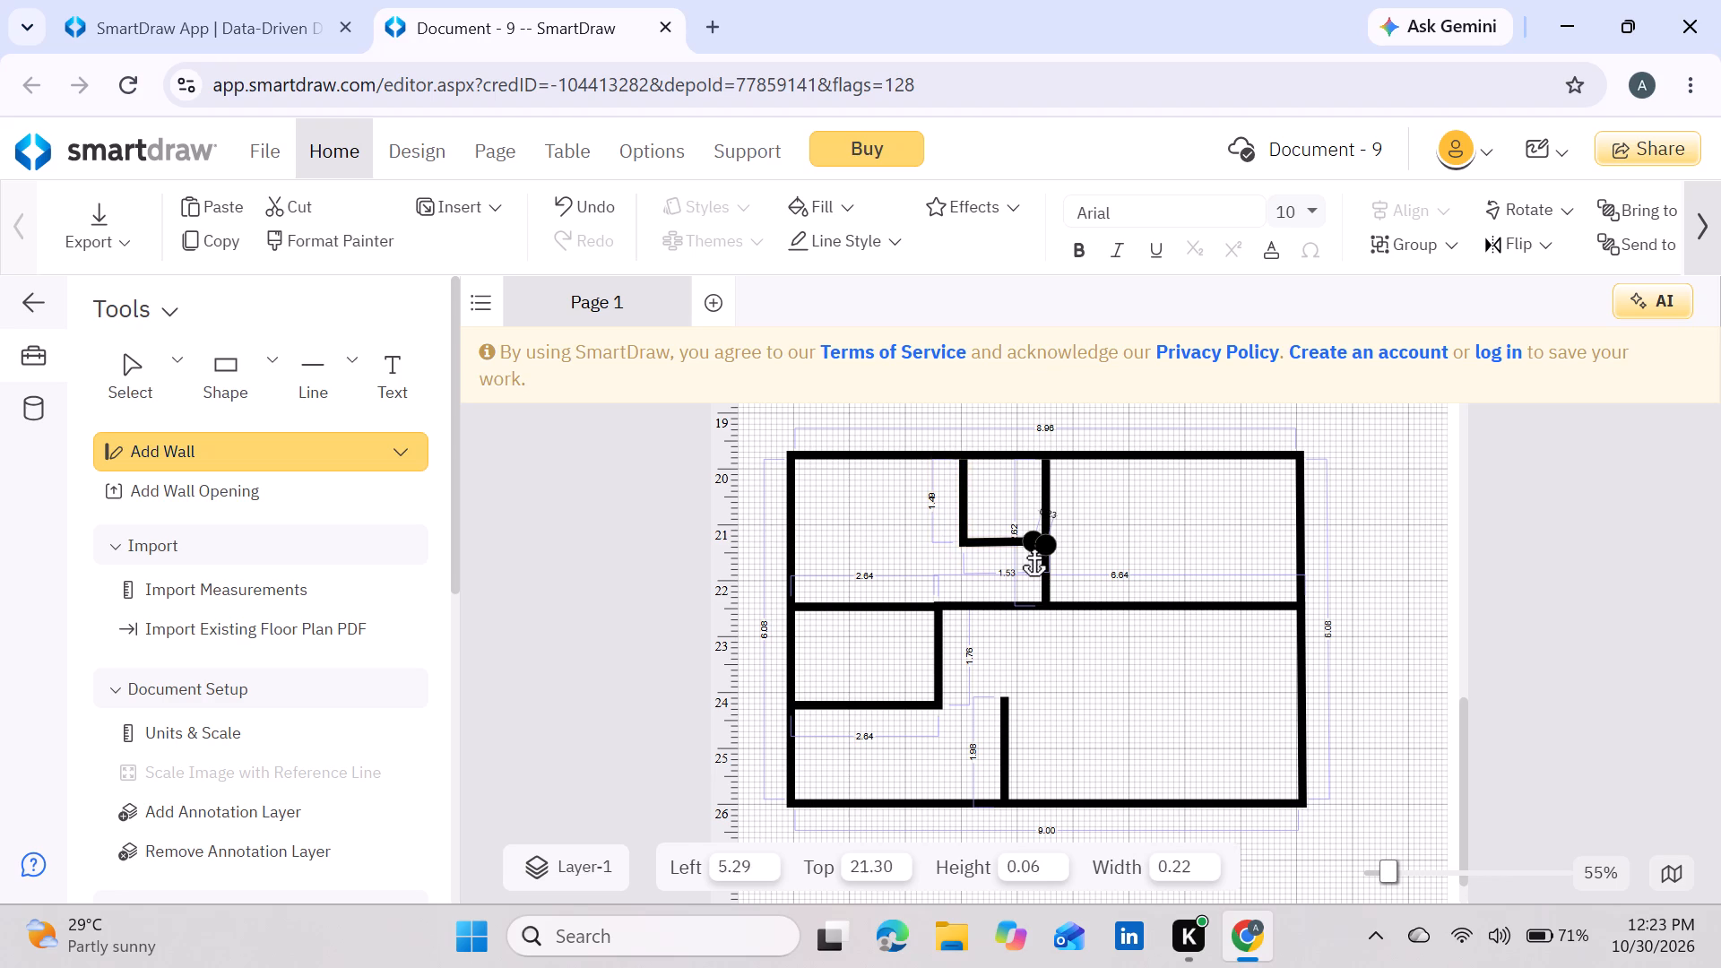
key(Escape)
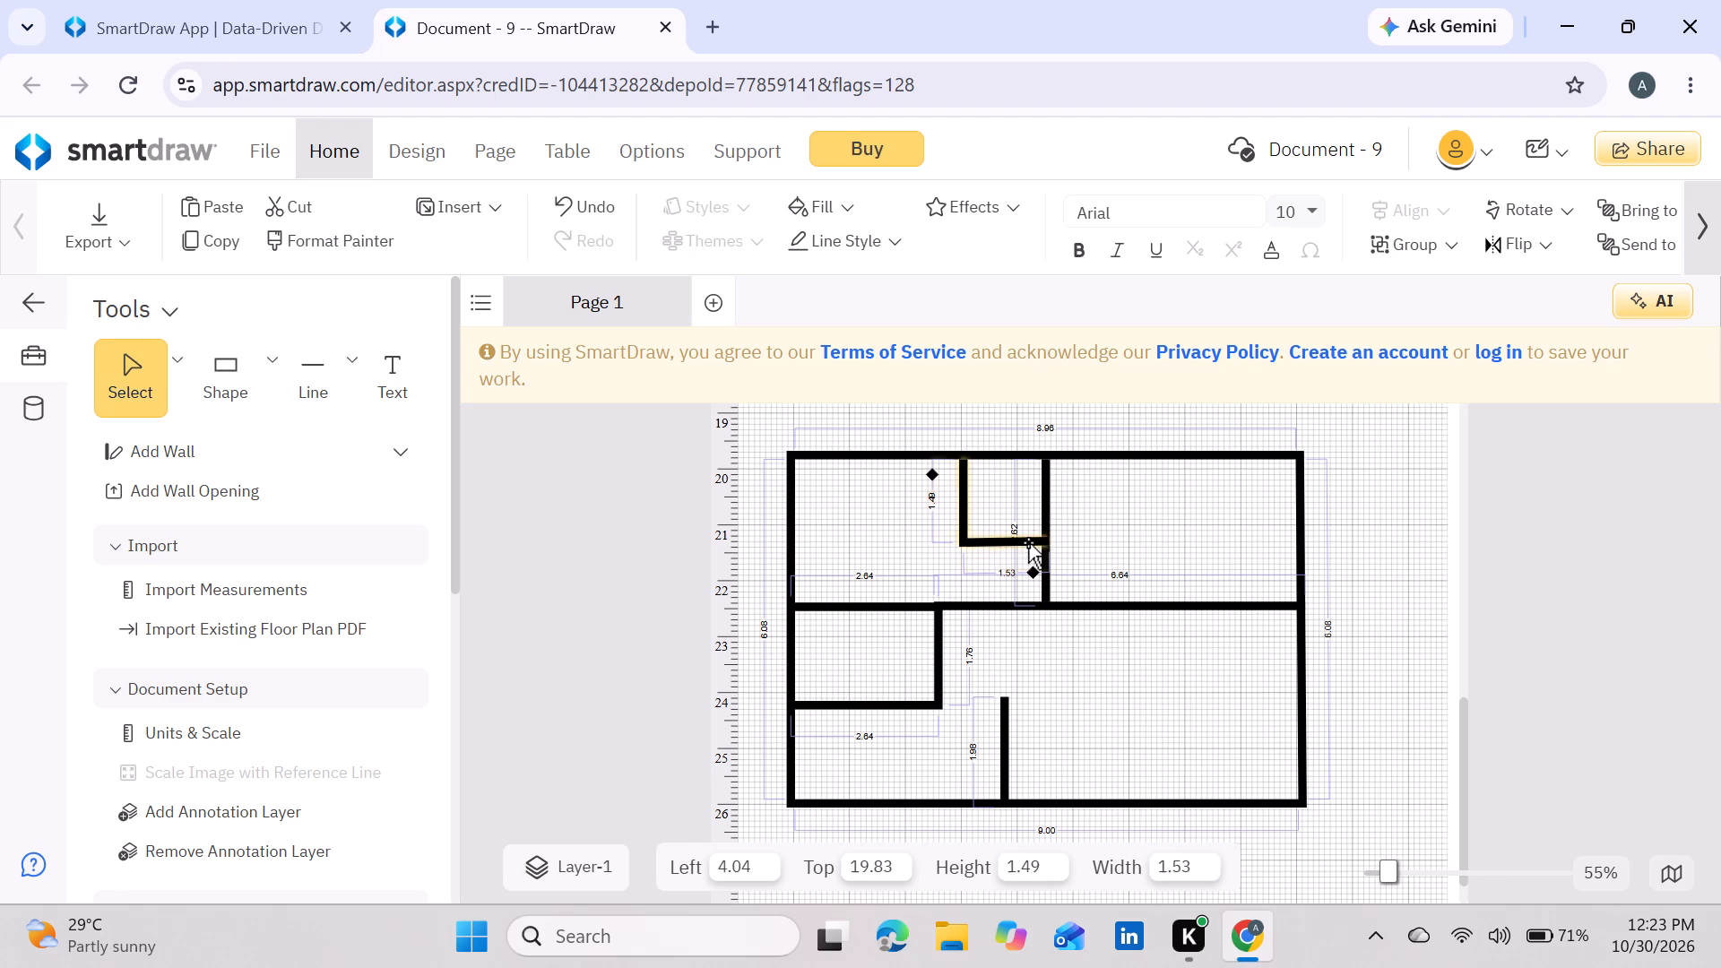
click(1054, 540)
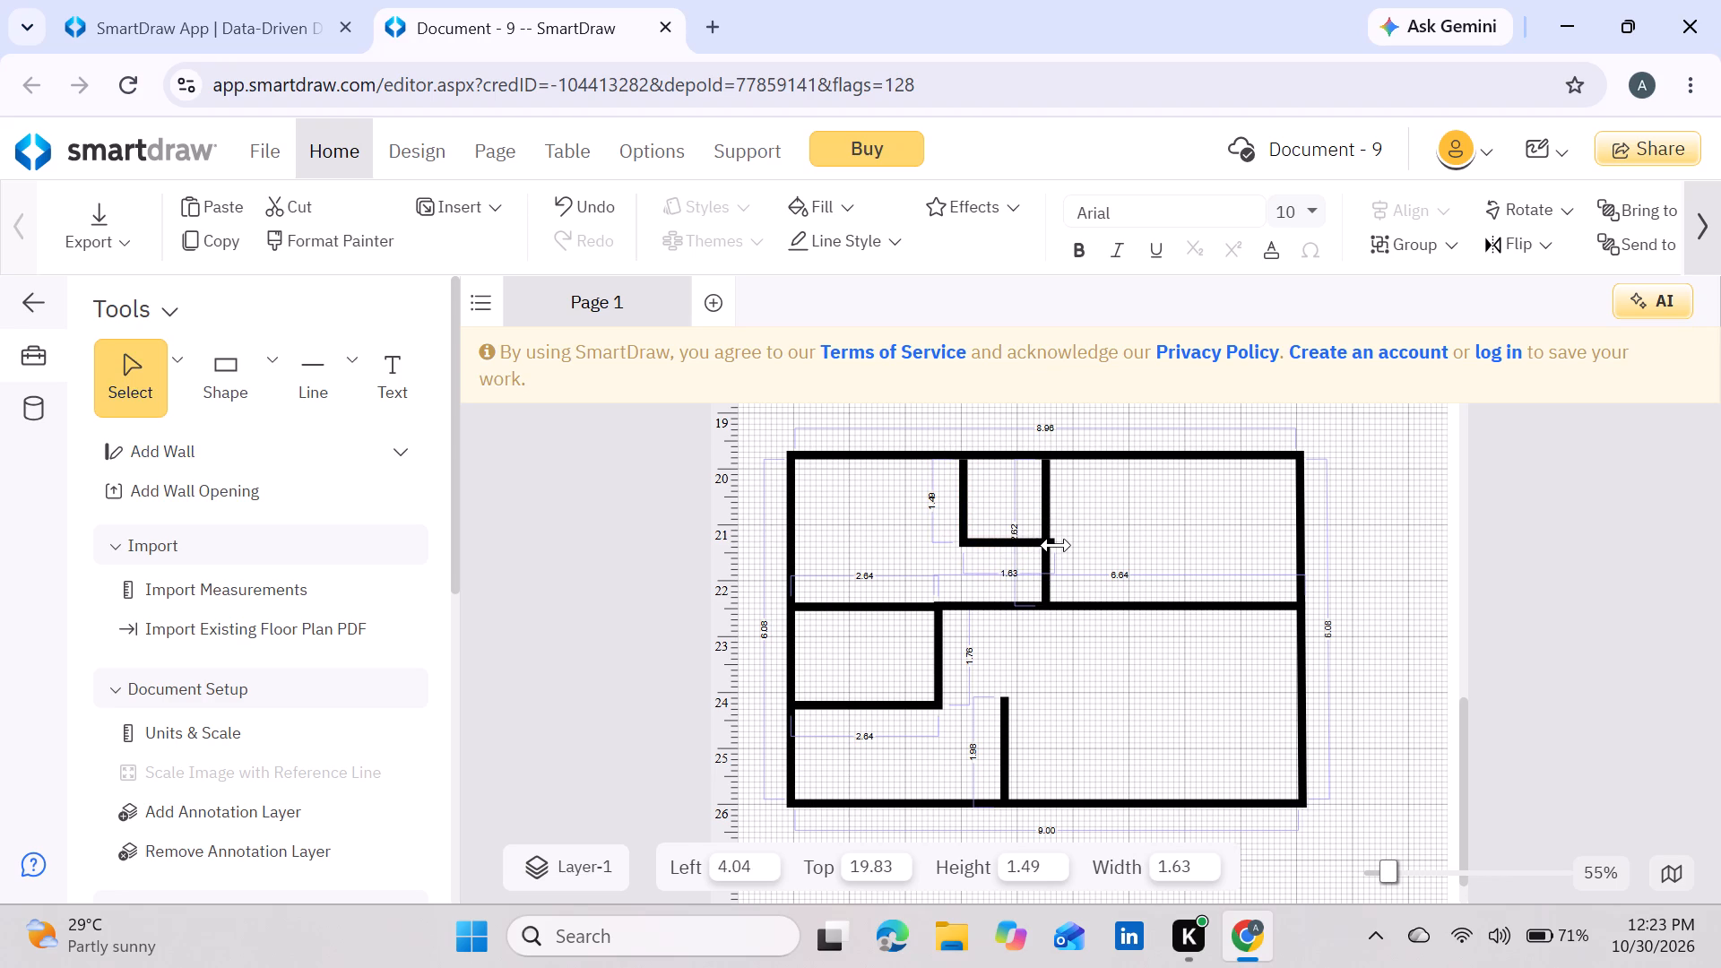
click(1129, 560)
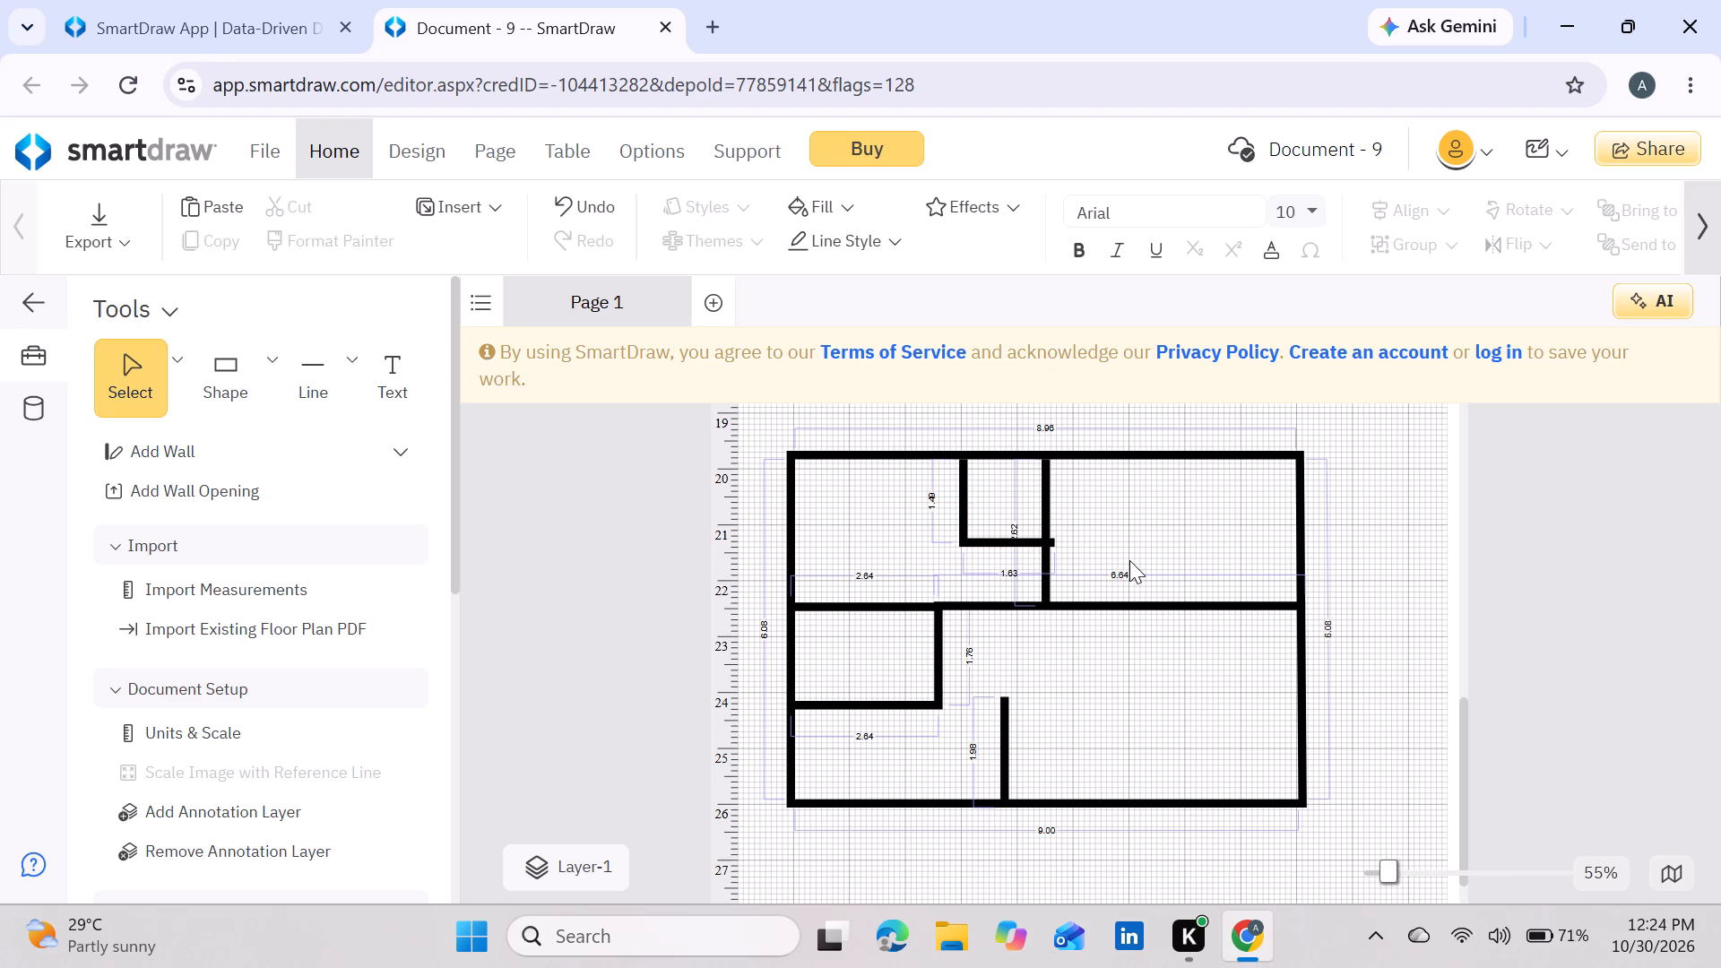
Shift the whole floor plan slightly rightward, with the upper vertical partition at about 5.98.
click(1045, 563)
drag(1045, 563, 1070, 563)
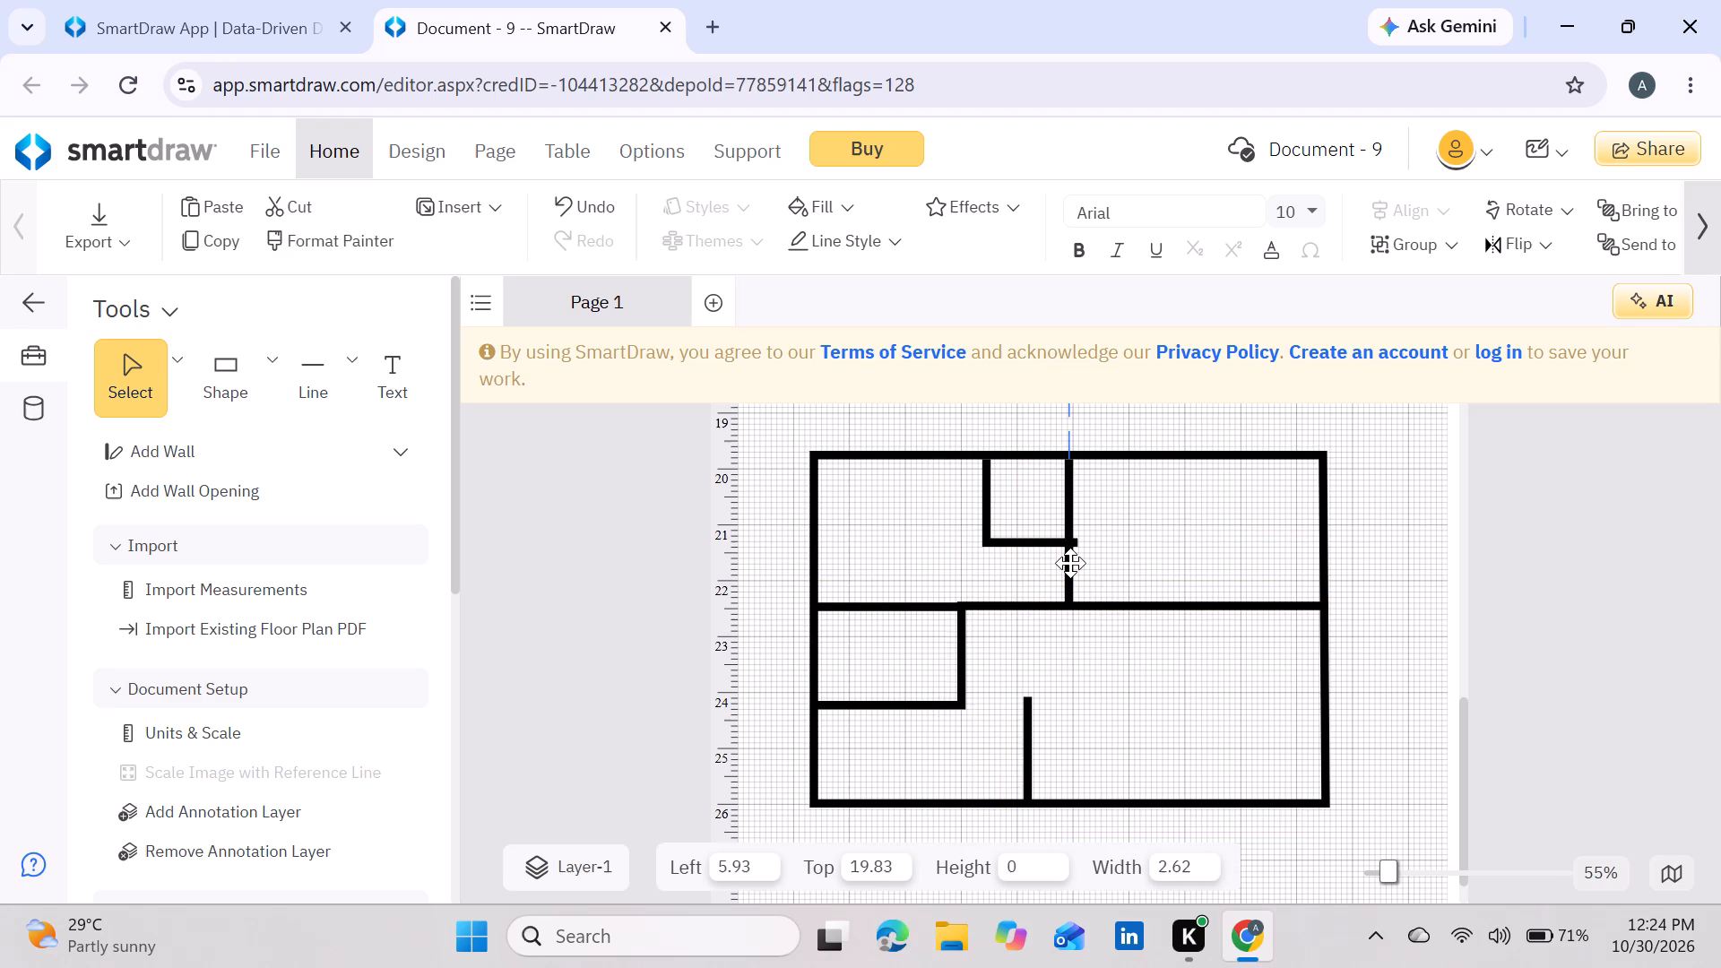
drag(1070, 563, 1071, 563)
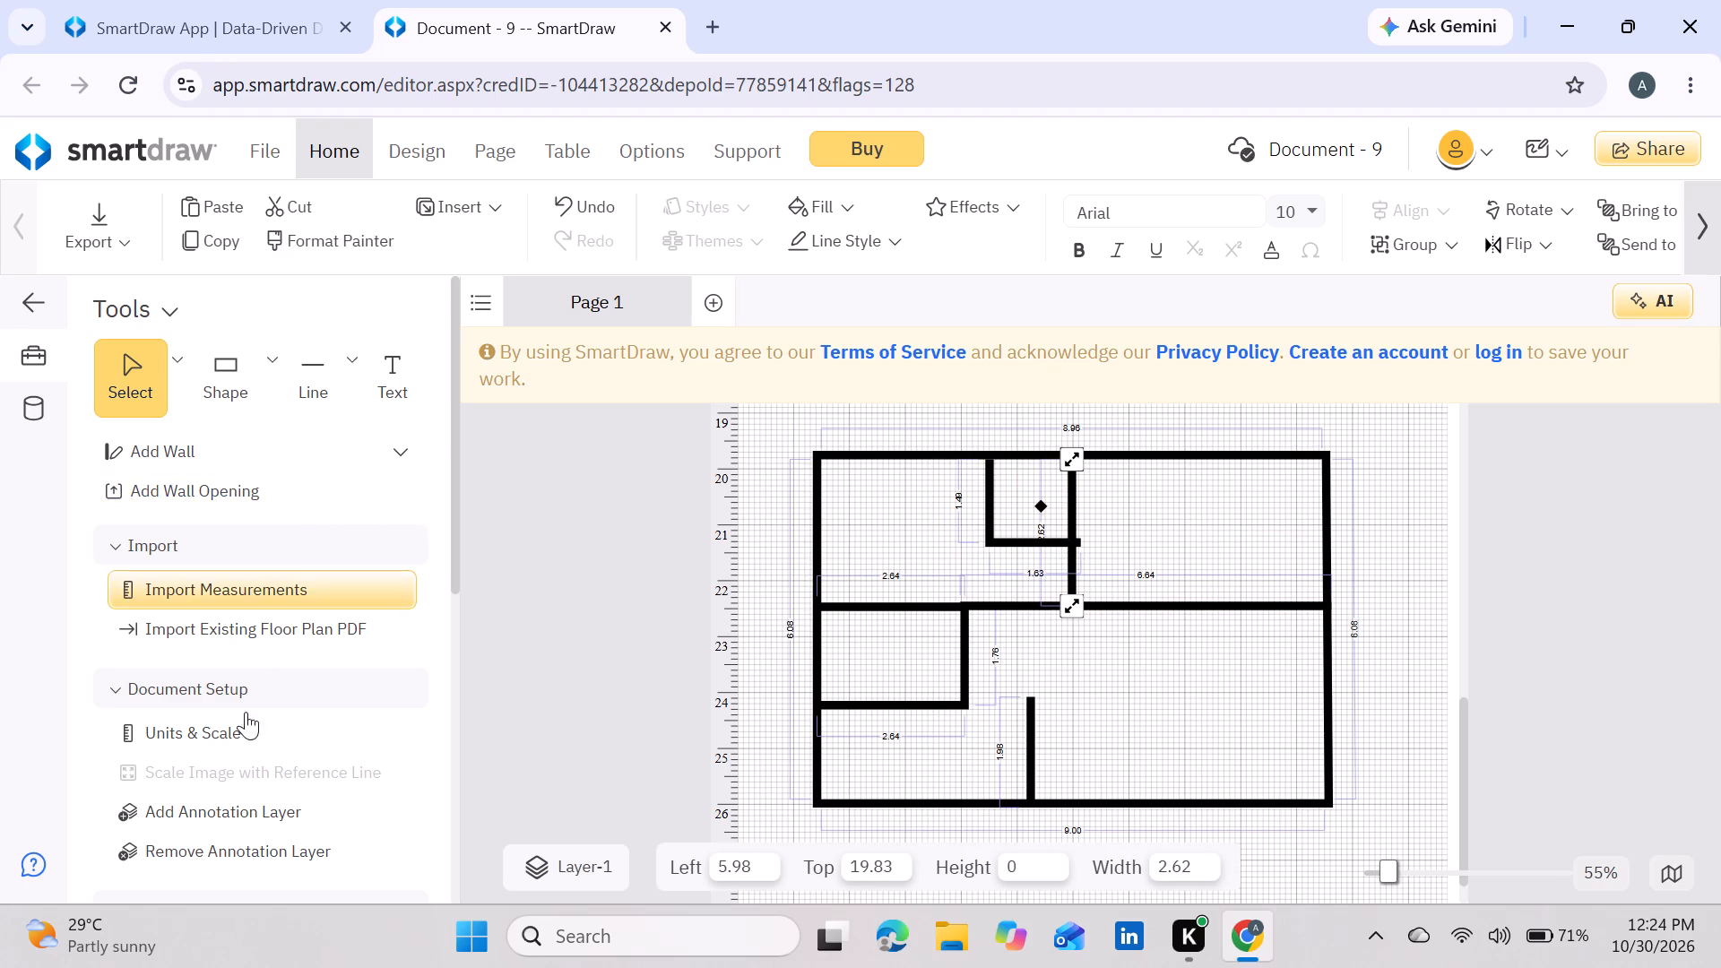
Search the symbol library for doors.
scroll(239, 722, down, 3)
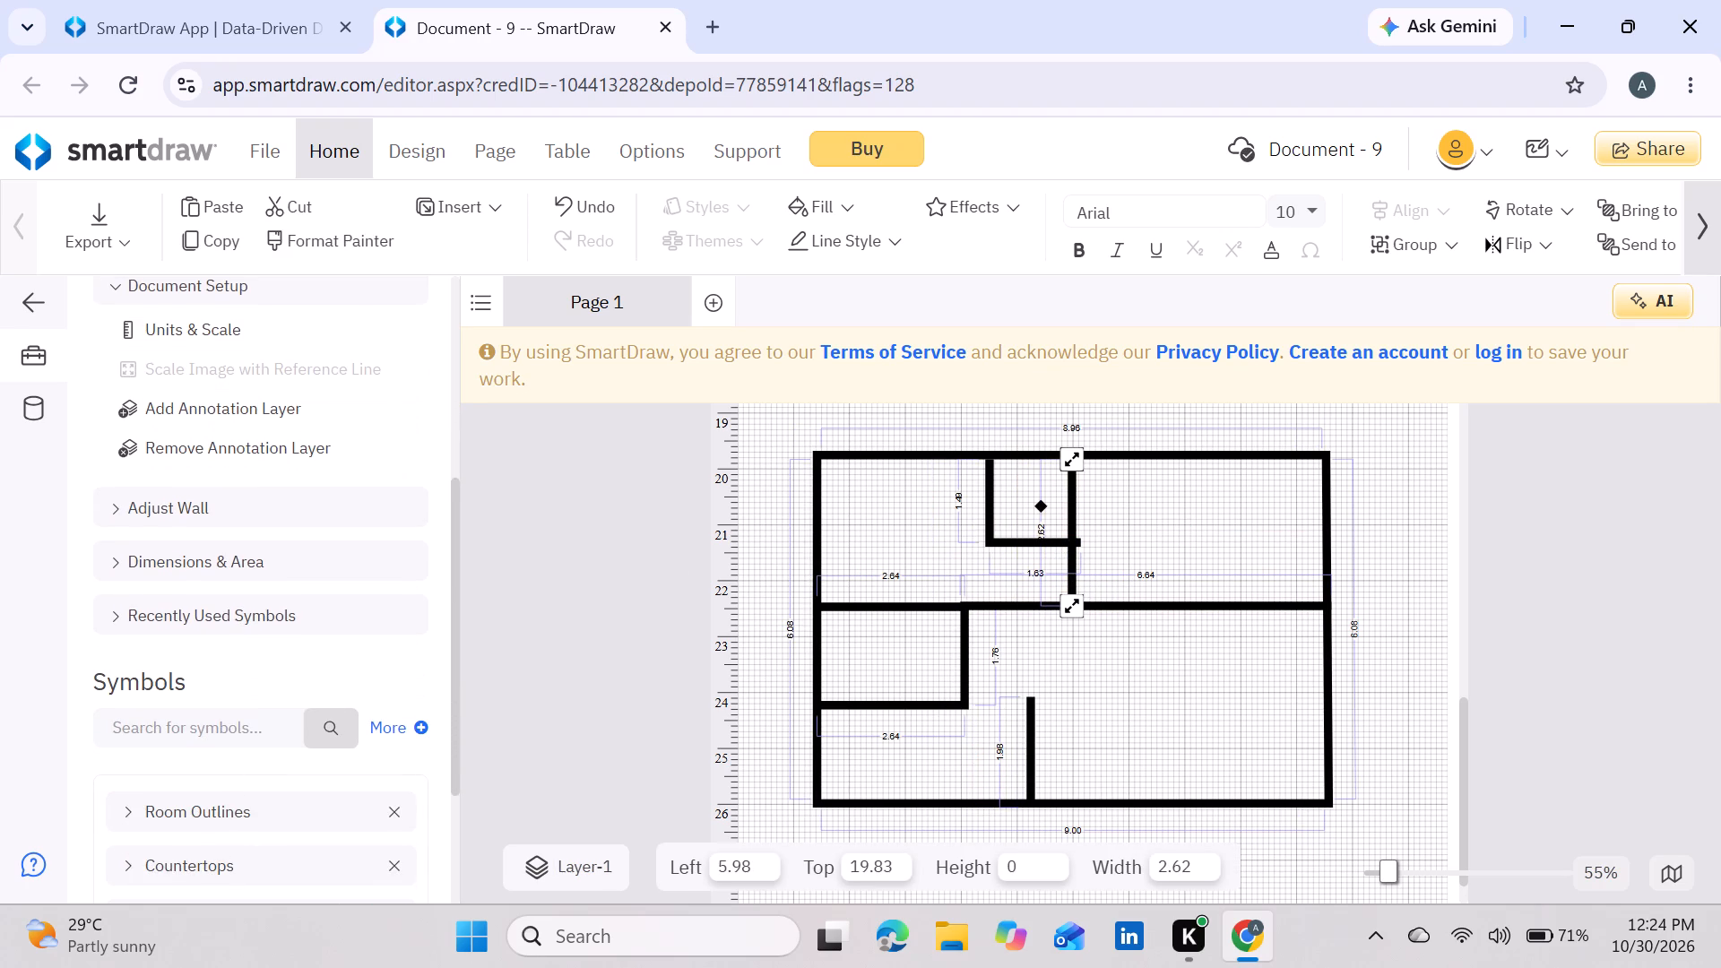
click(228, 718)
key(d)
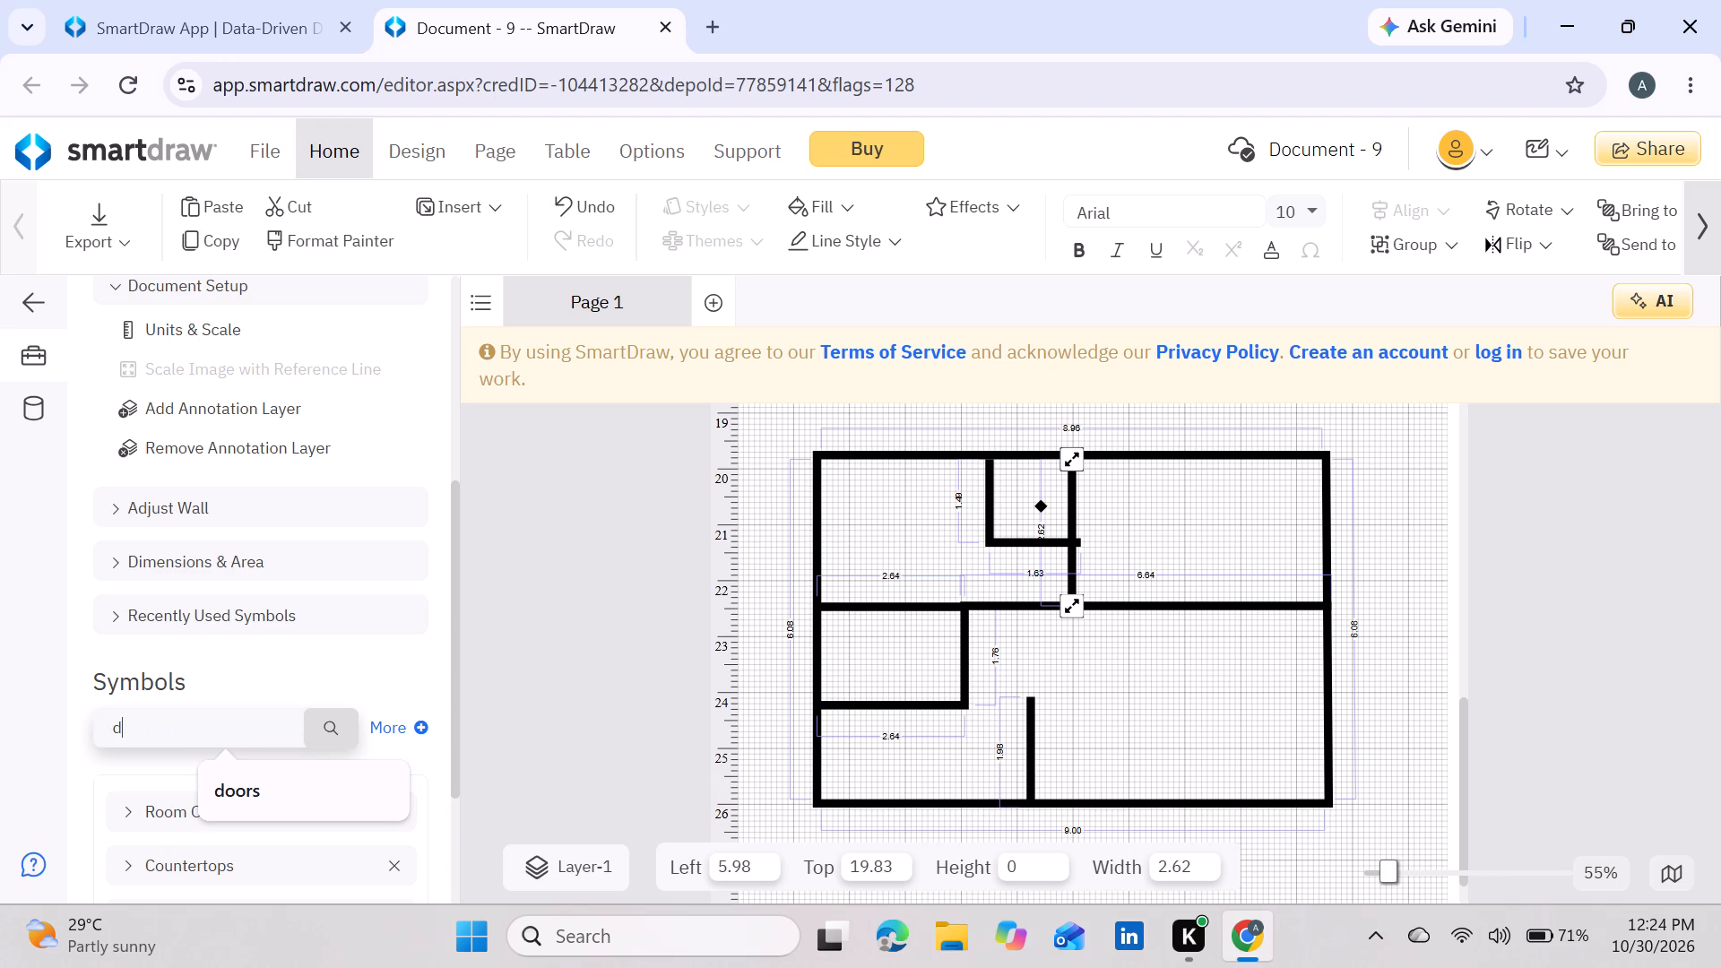
key(o)
click(254, 804)
click(325, 728)
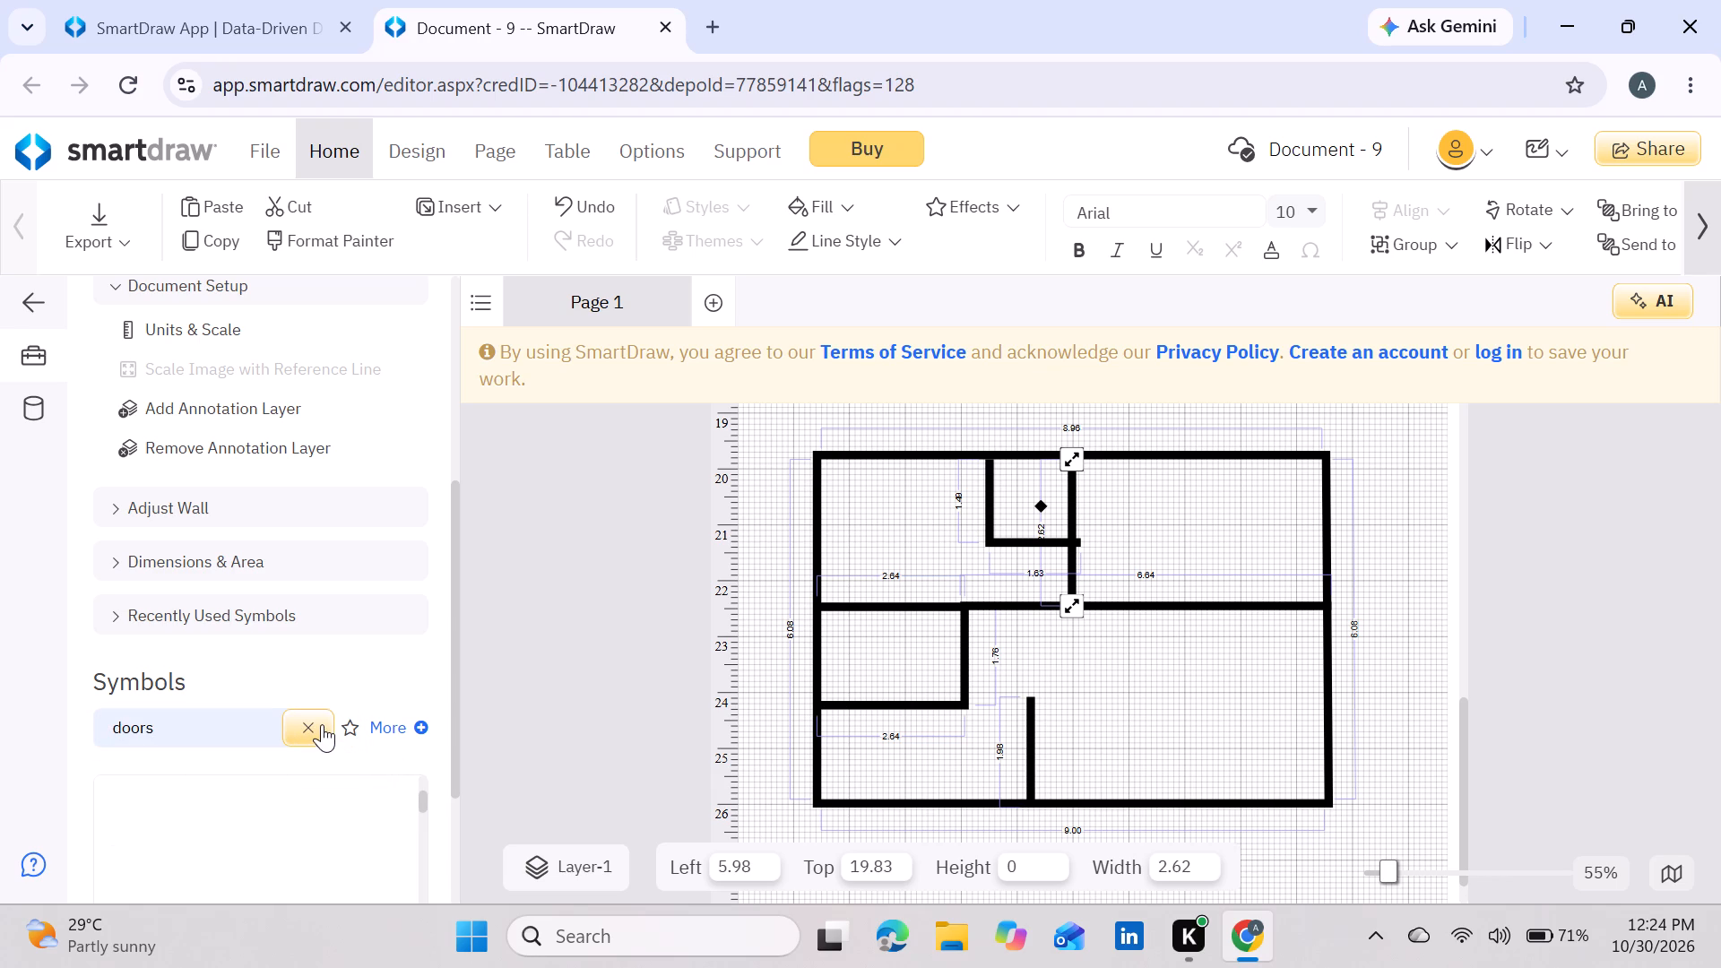
Place a Double Door (60") in the lower outer wall near its right end and shrink it to about 1.01 wide.
scroll(319, 828, down, 1)
scroll(314, 817, up, 2)
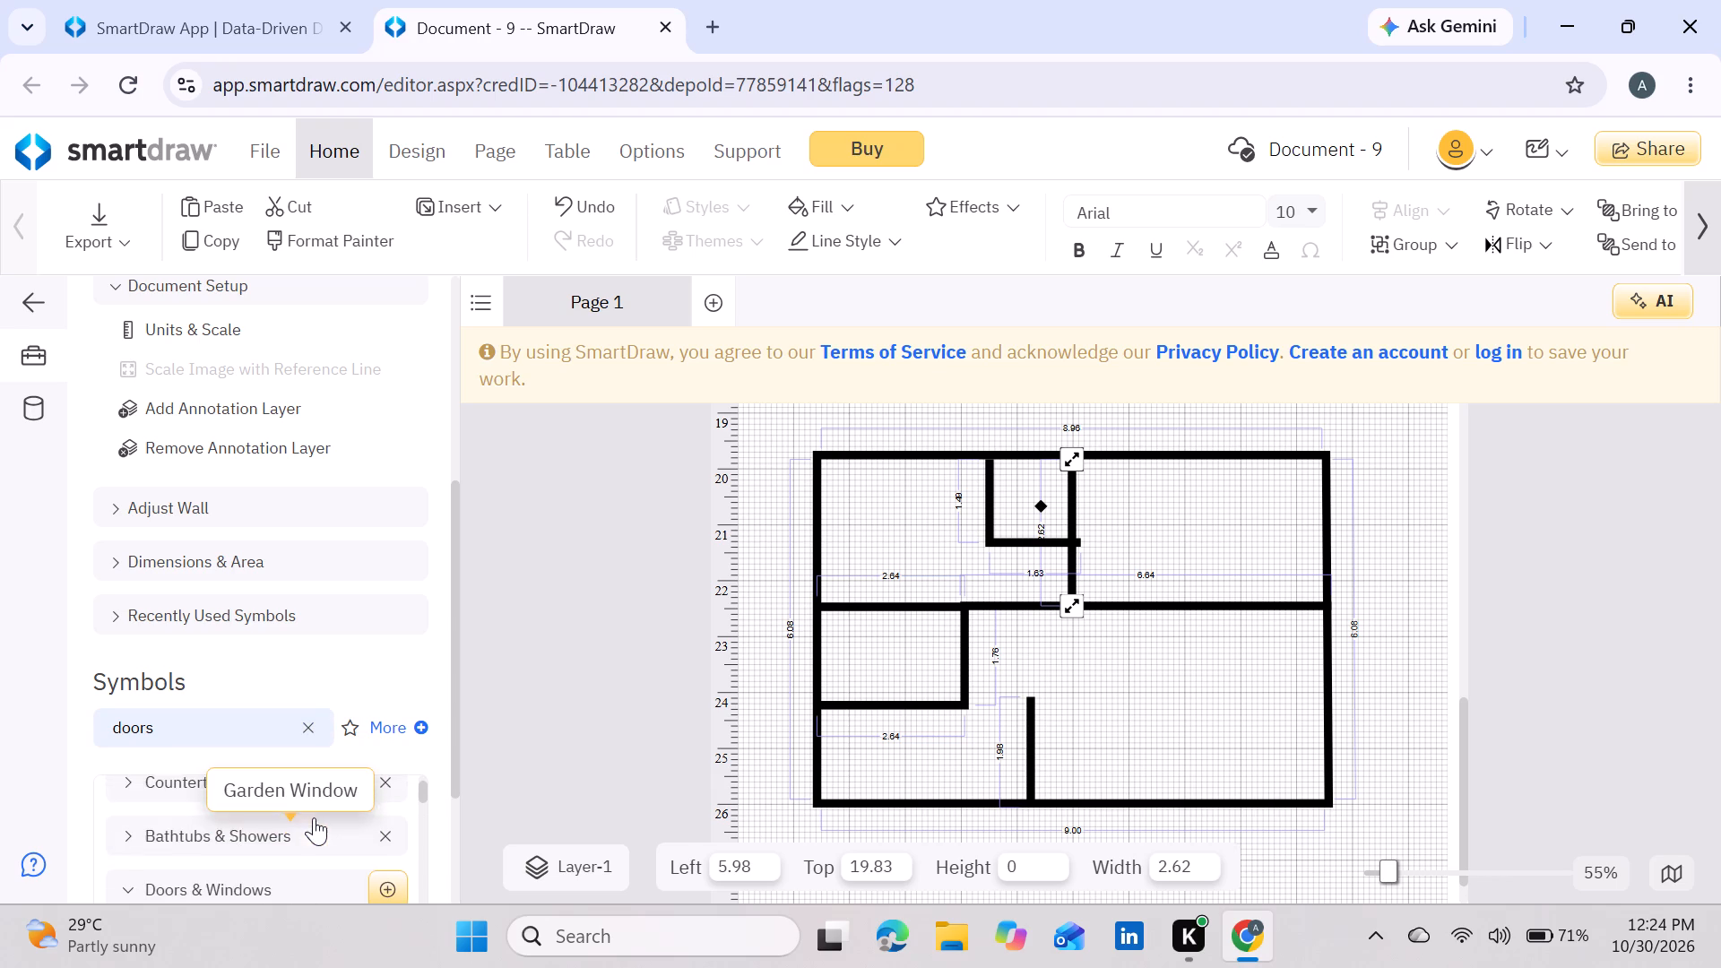
scroll(300, 849, down, 1)
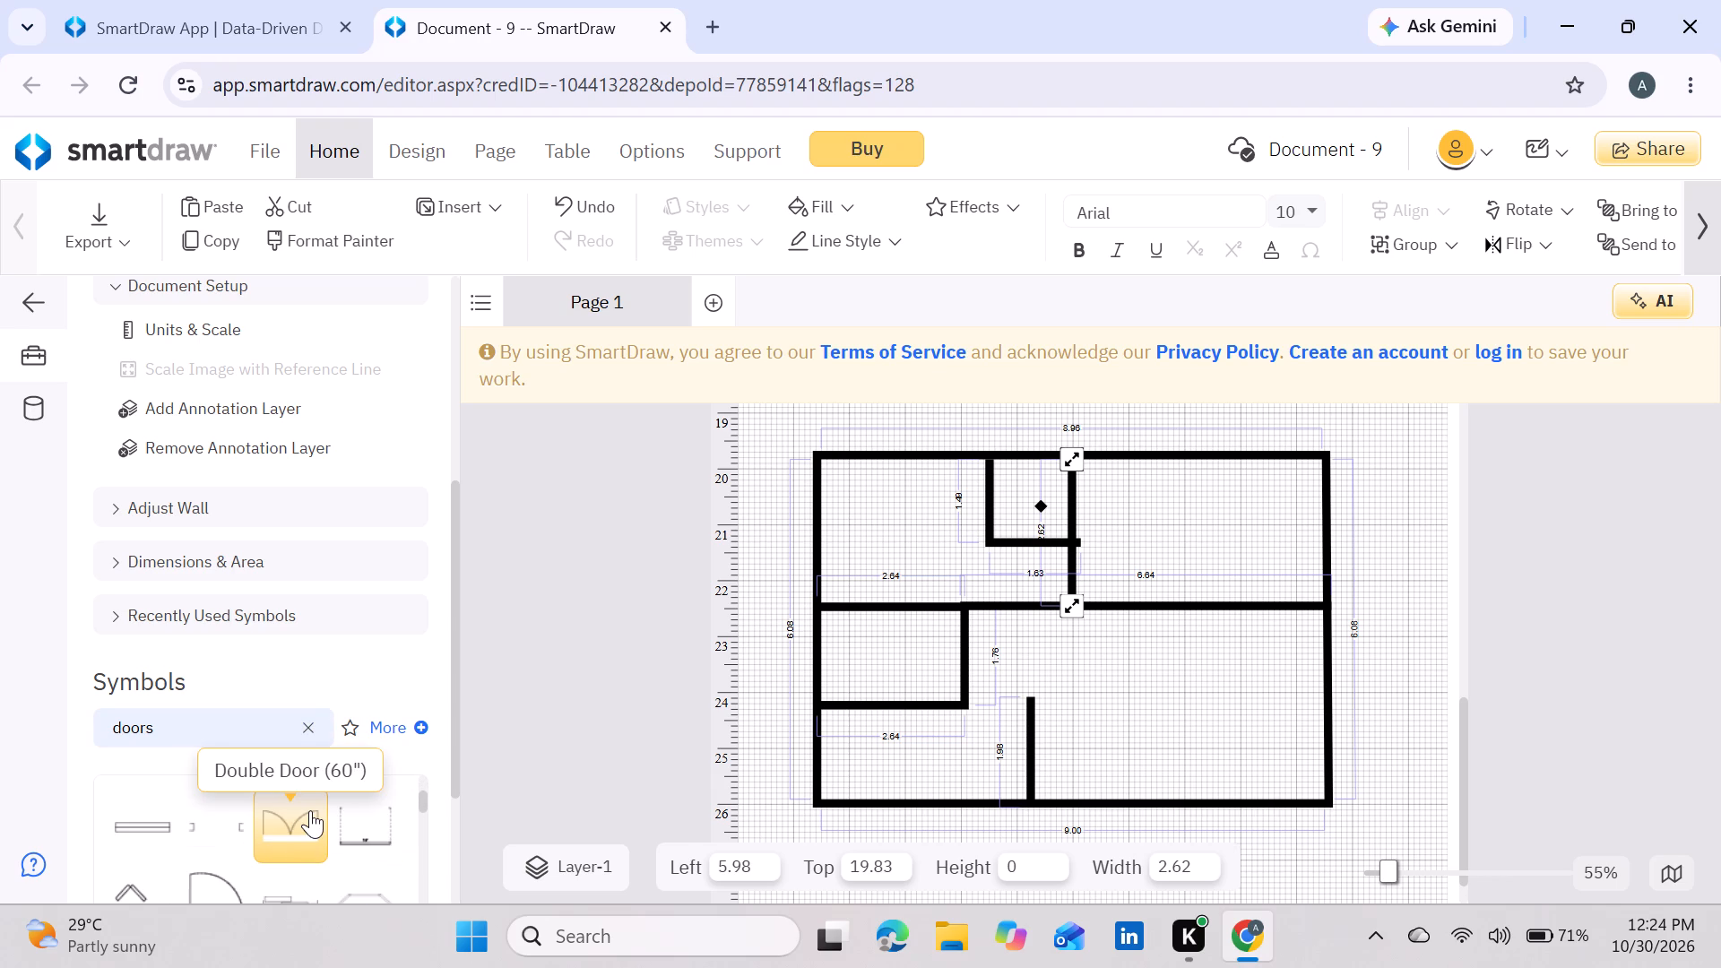
click(310, 810)
drag(310, 810, 1240, 790)
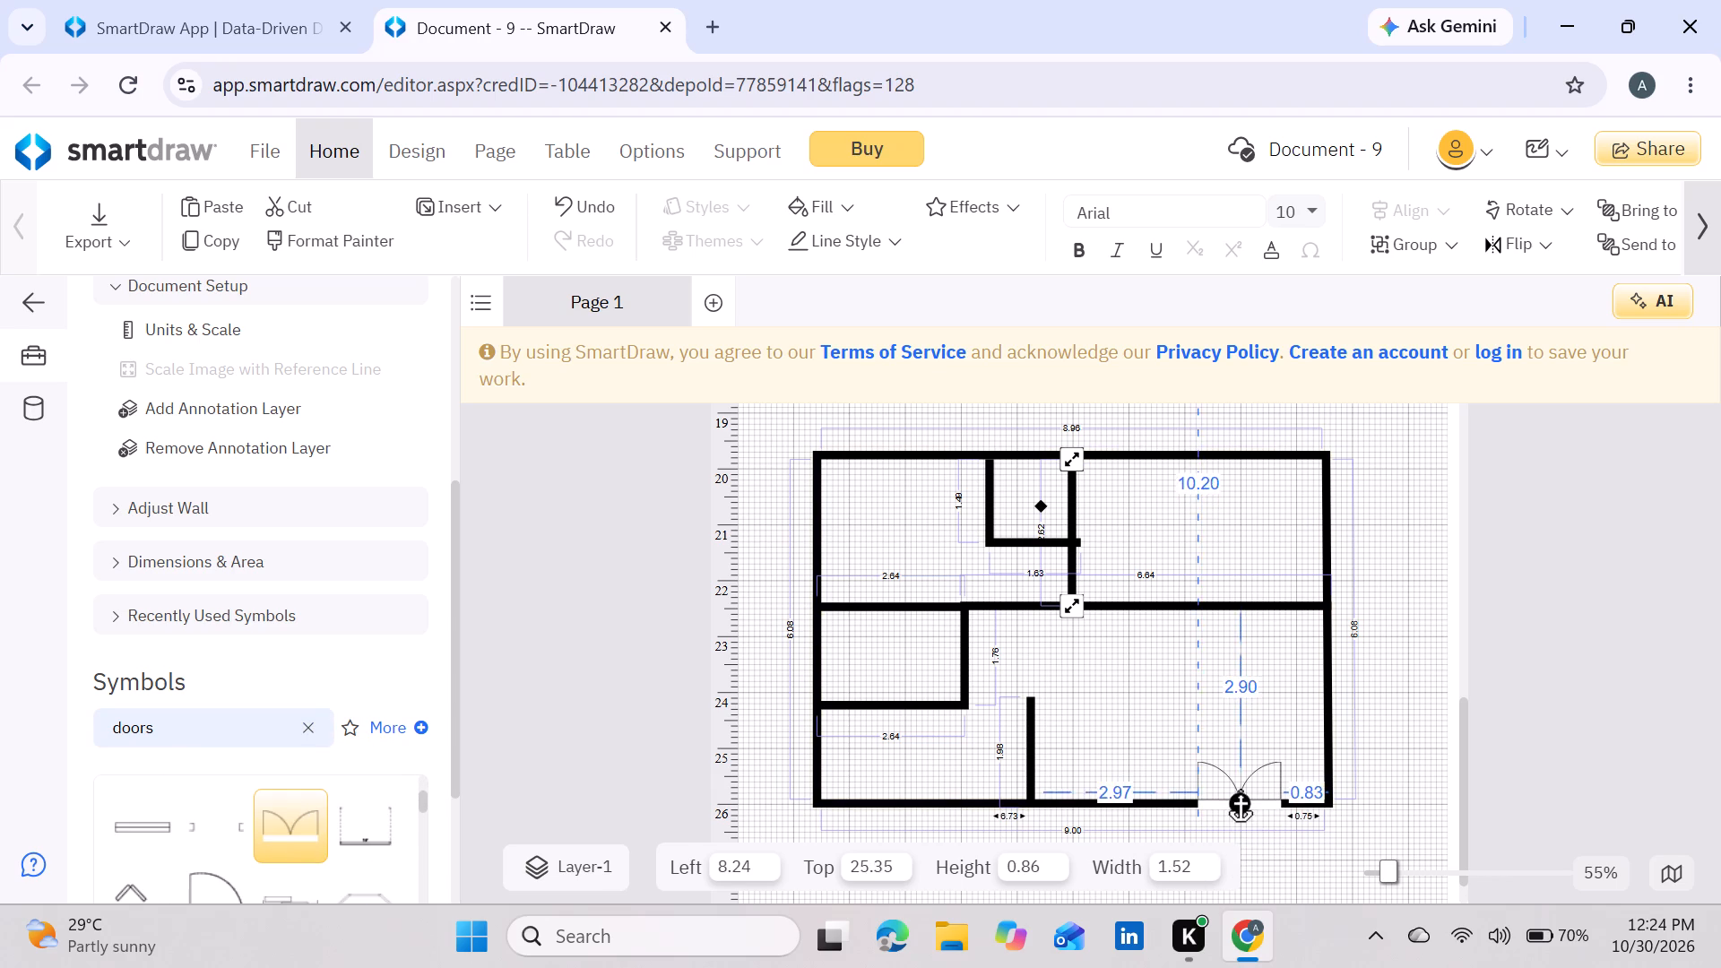
drag(1240, 790, 1239, 782)
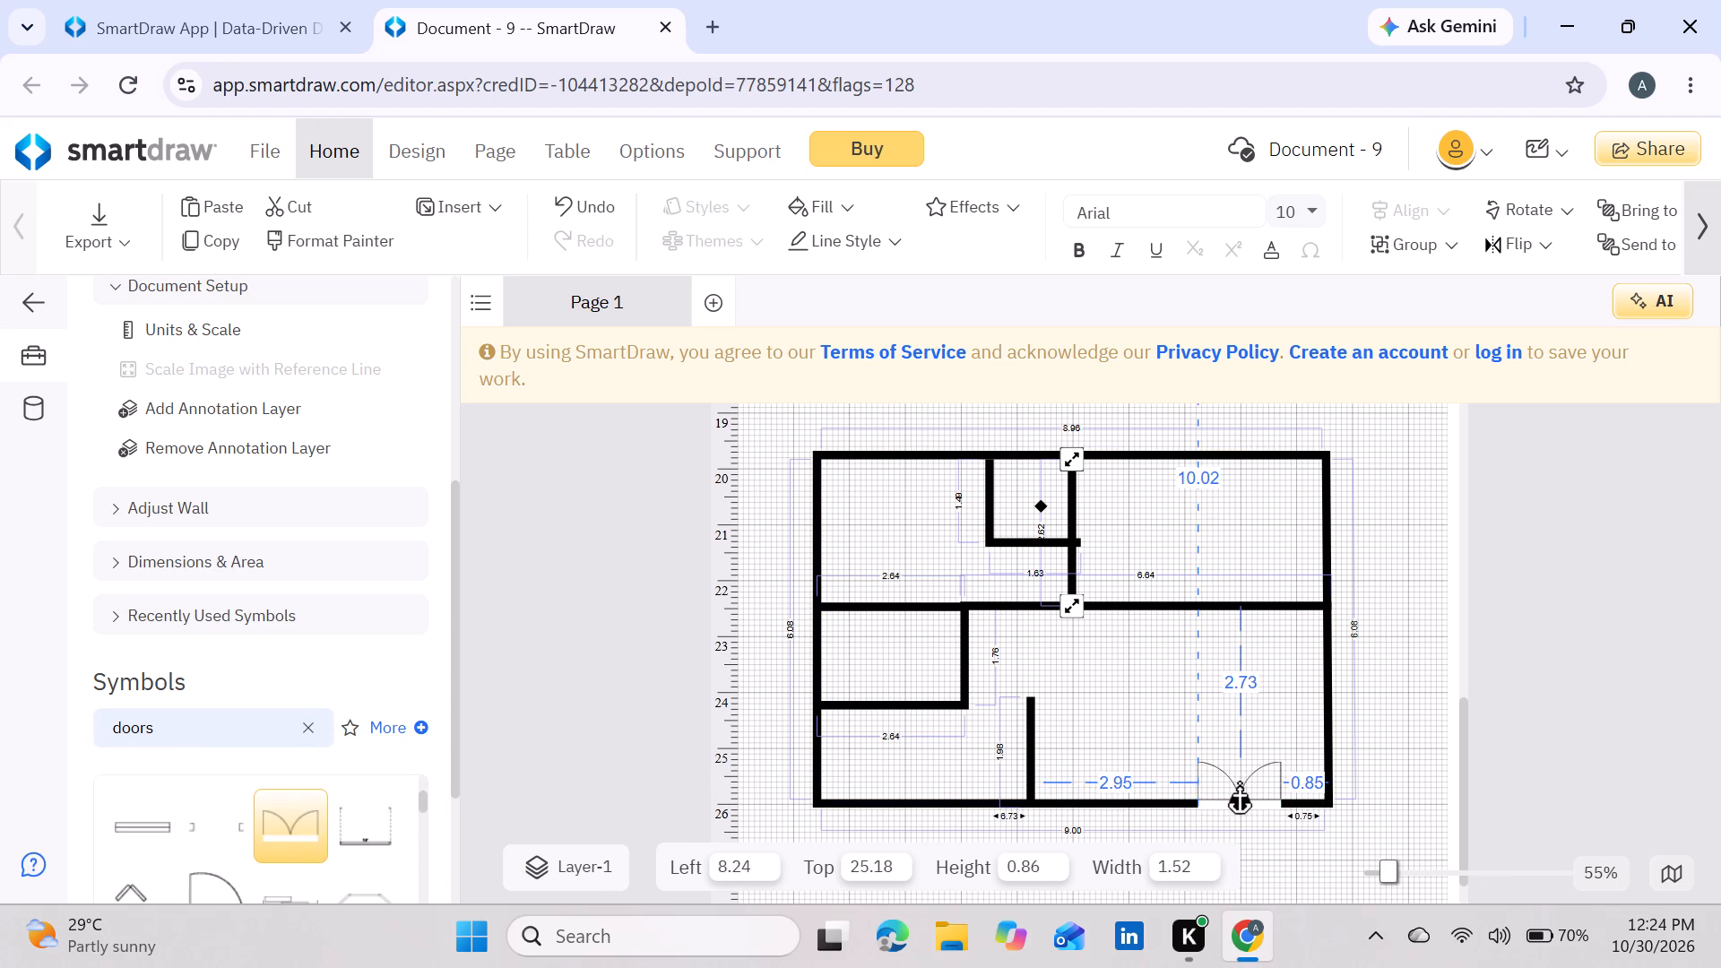
drag(1239, 782, 1237, 782)
drag(1283, 759, 1256, 777)
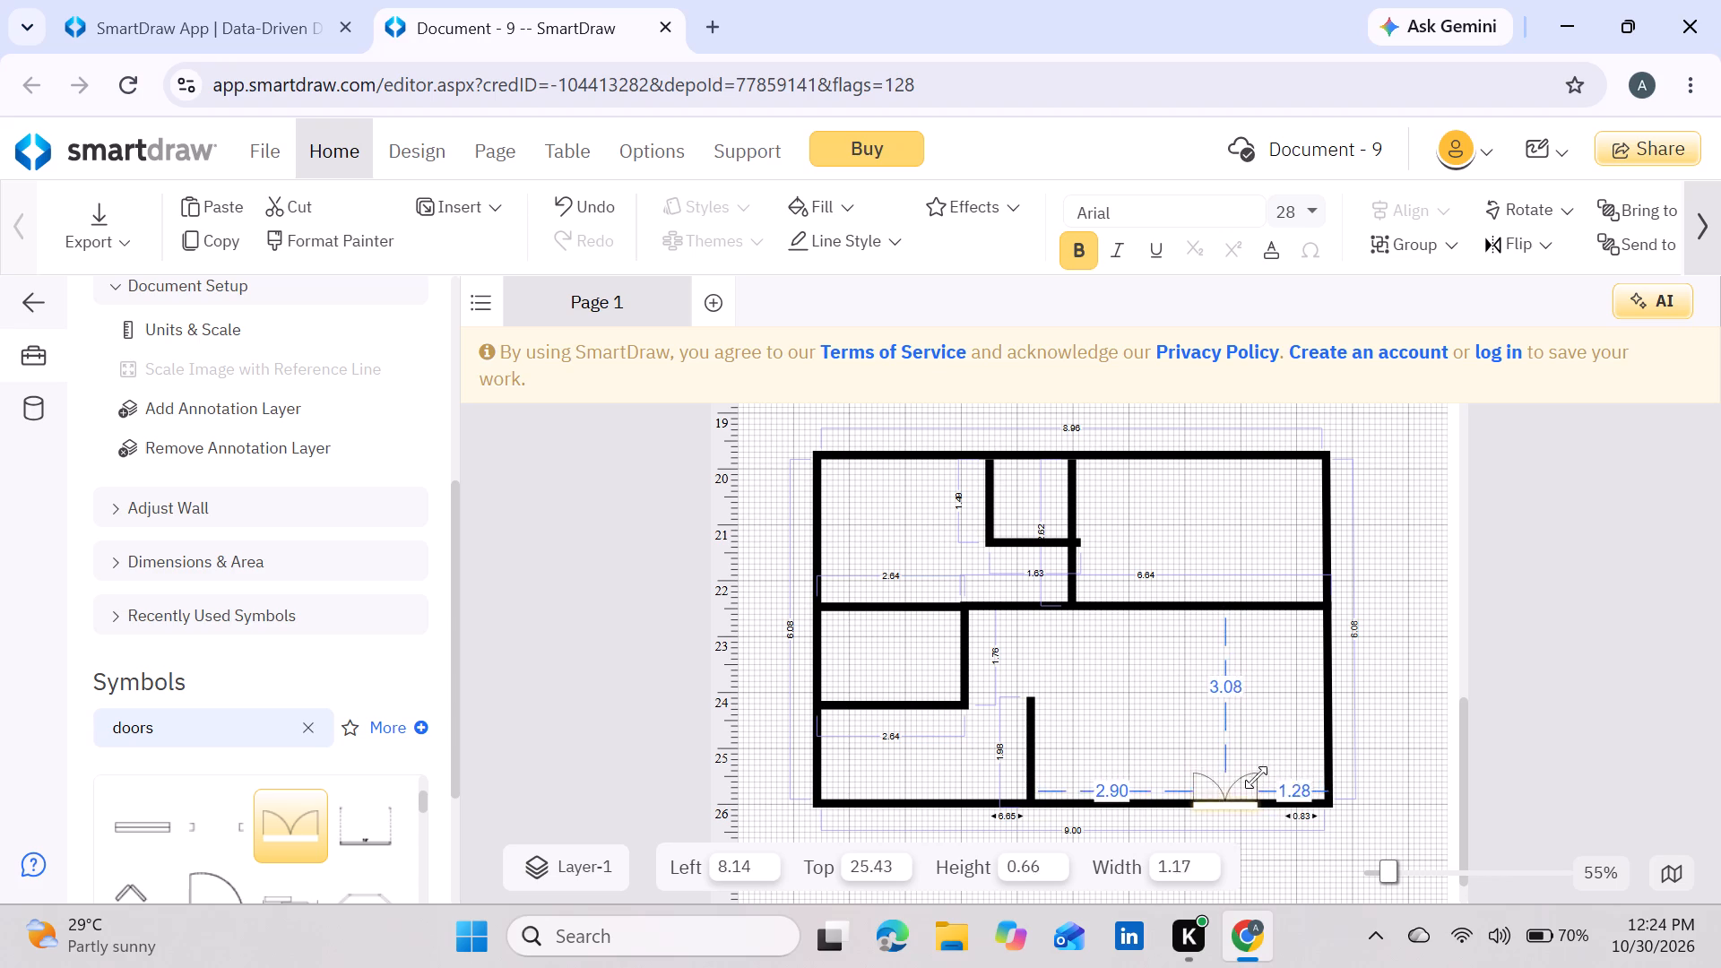
drag(1256, 777, 1250, 779)
Duplicate the double door, rotate the copy to vertical, and set it in the right outer wall near the lower corner, at about 24.50.
click(1224, 791)
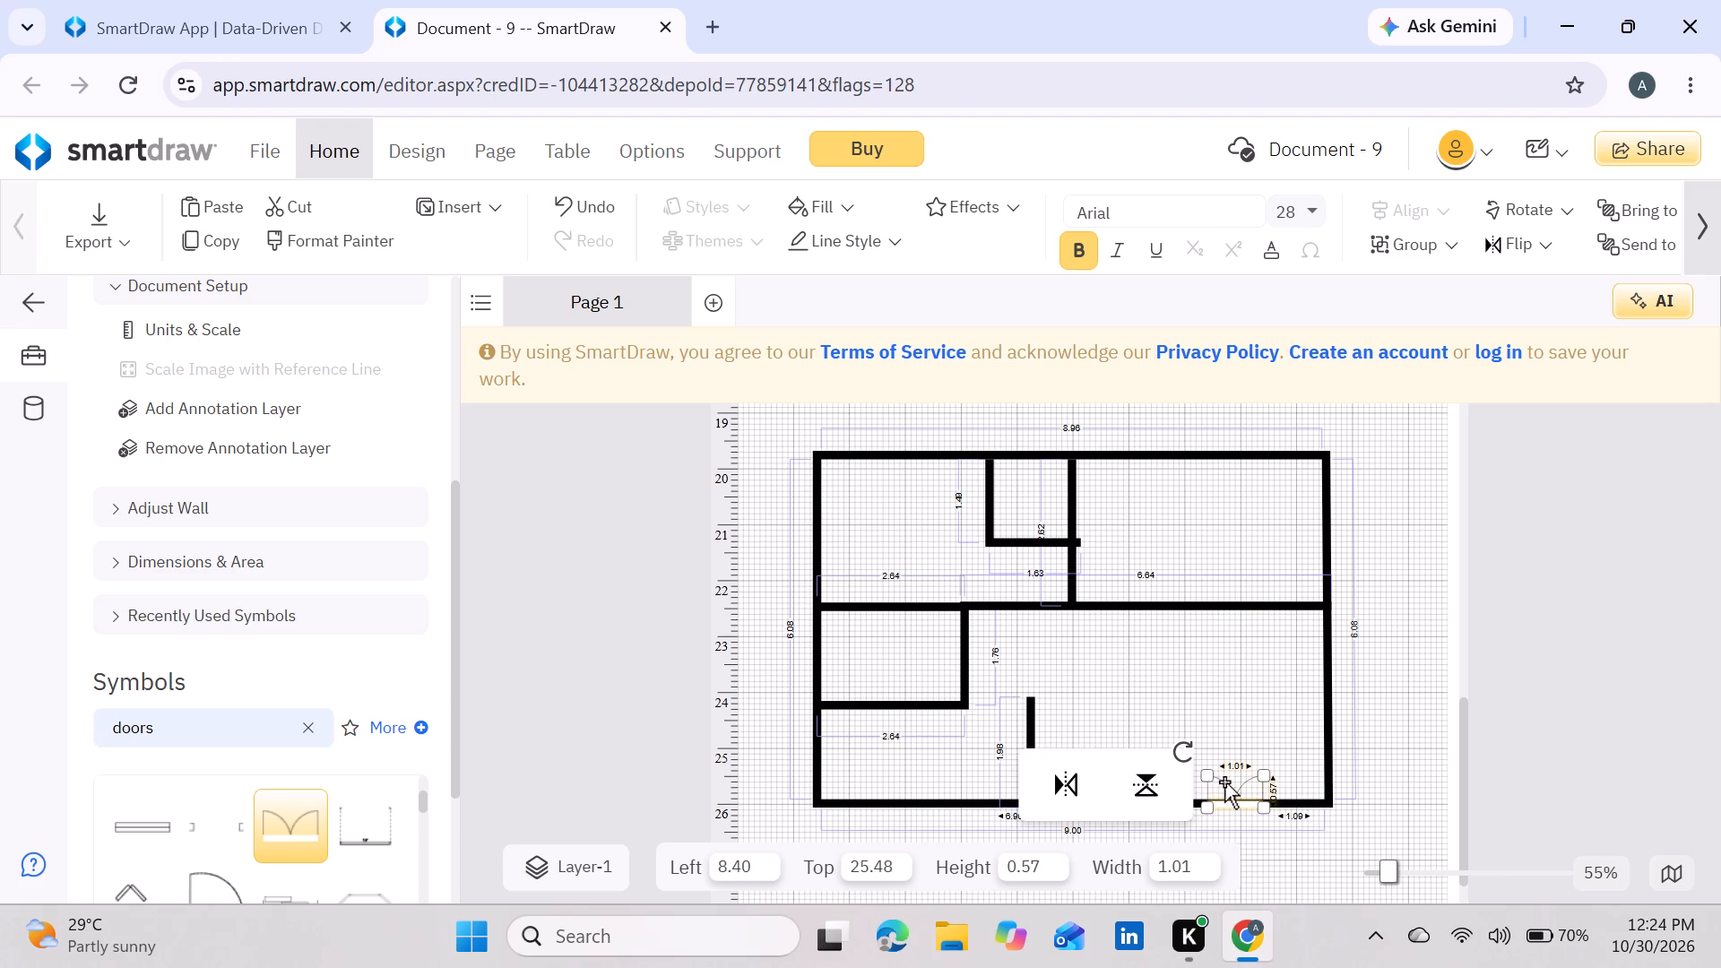
key(ctrl+d)
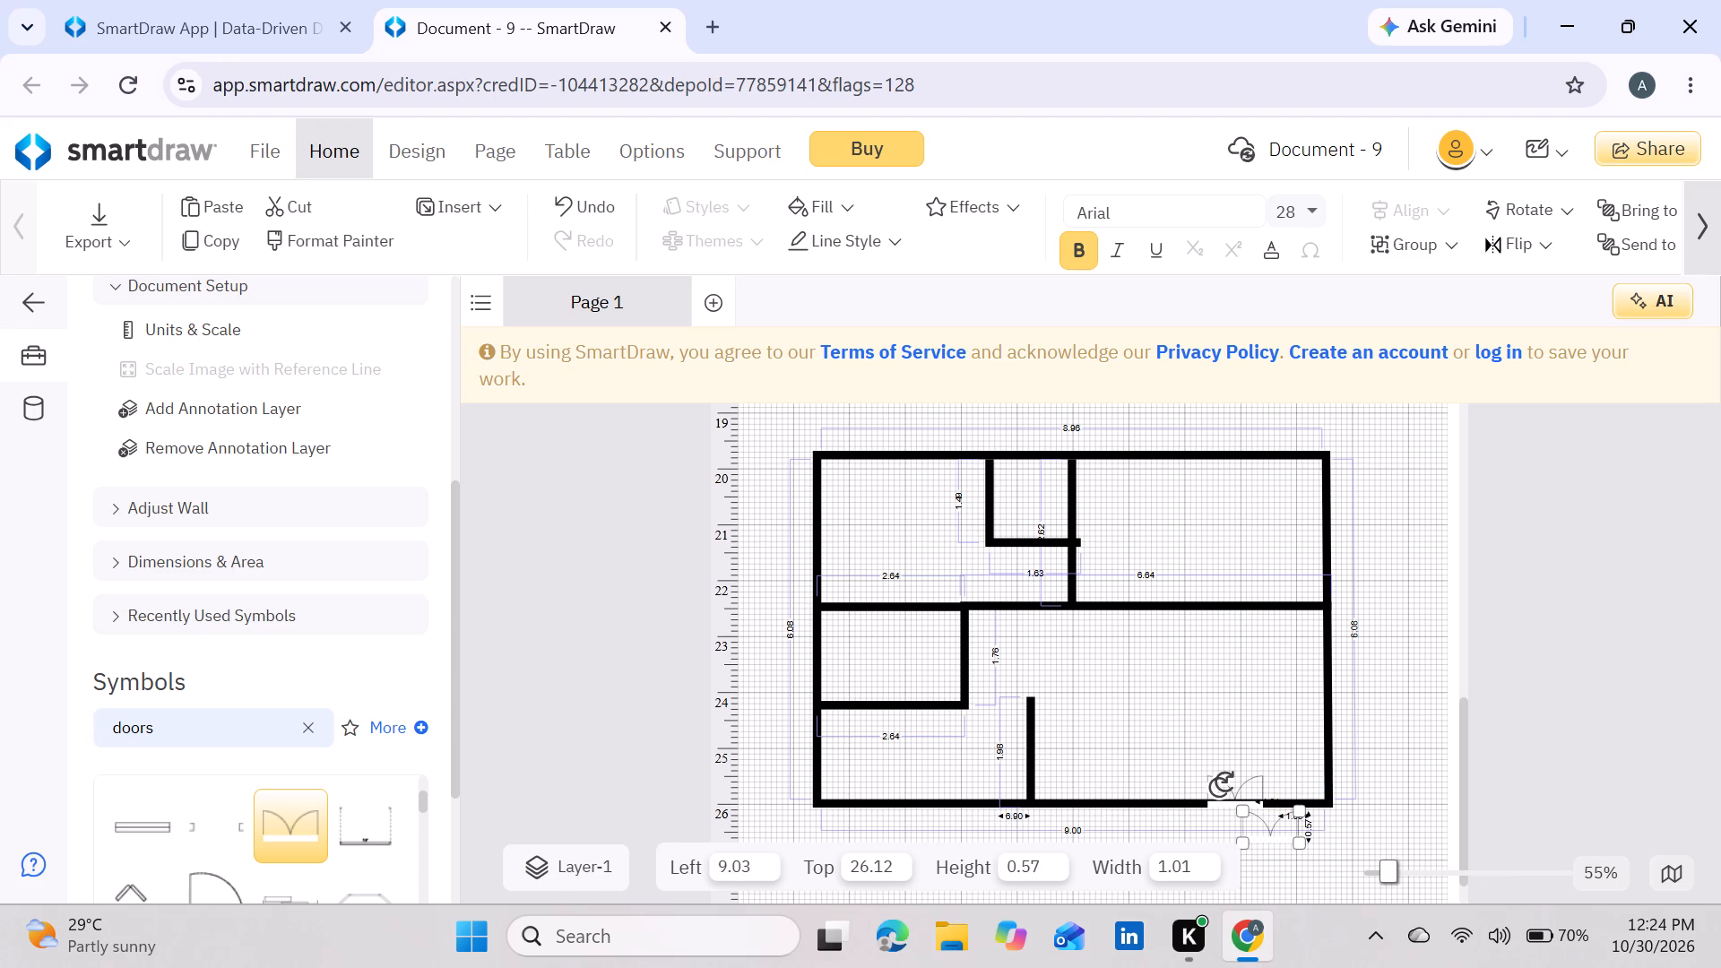
drag(1274, 823, 1298, 716)
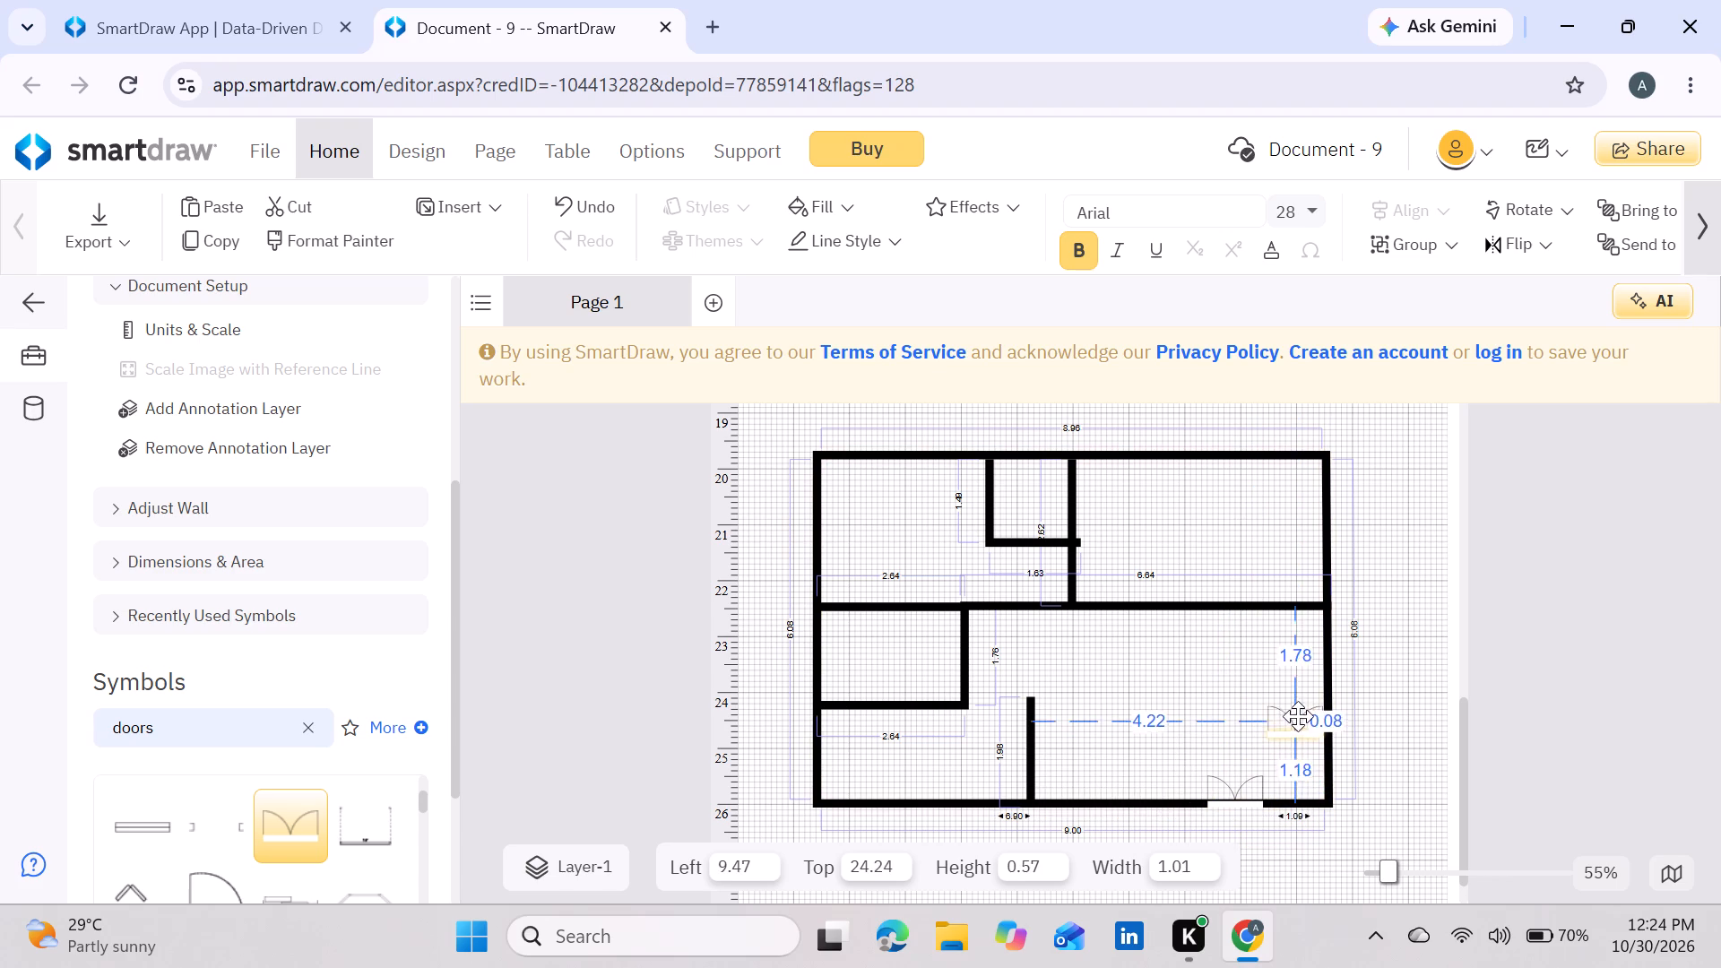
drag(1298, 716, 1299, 712)
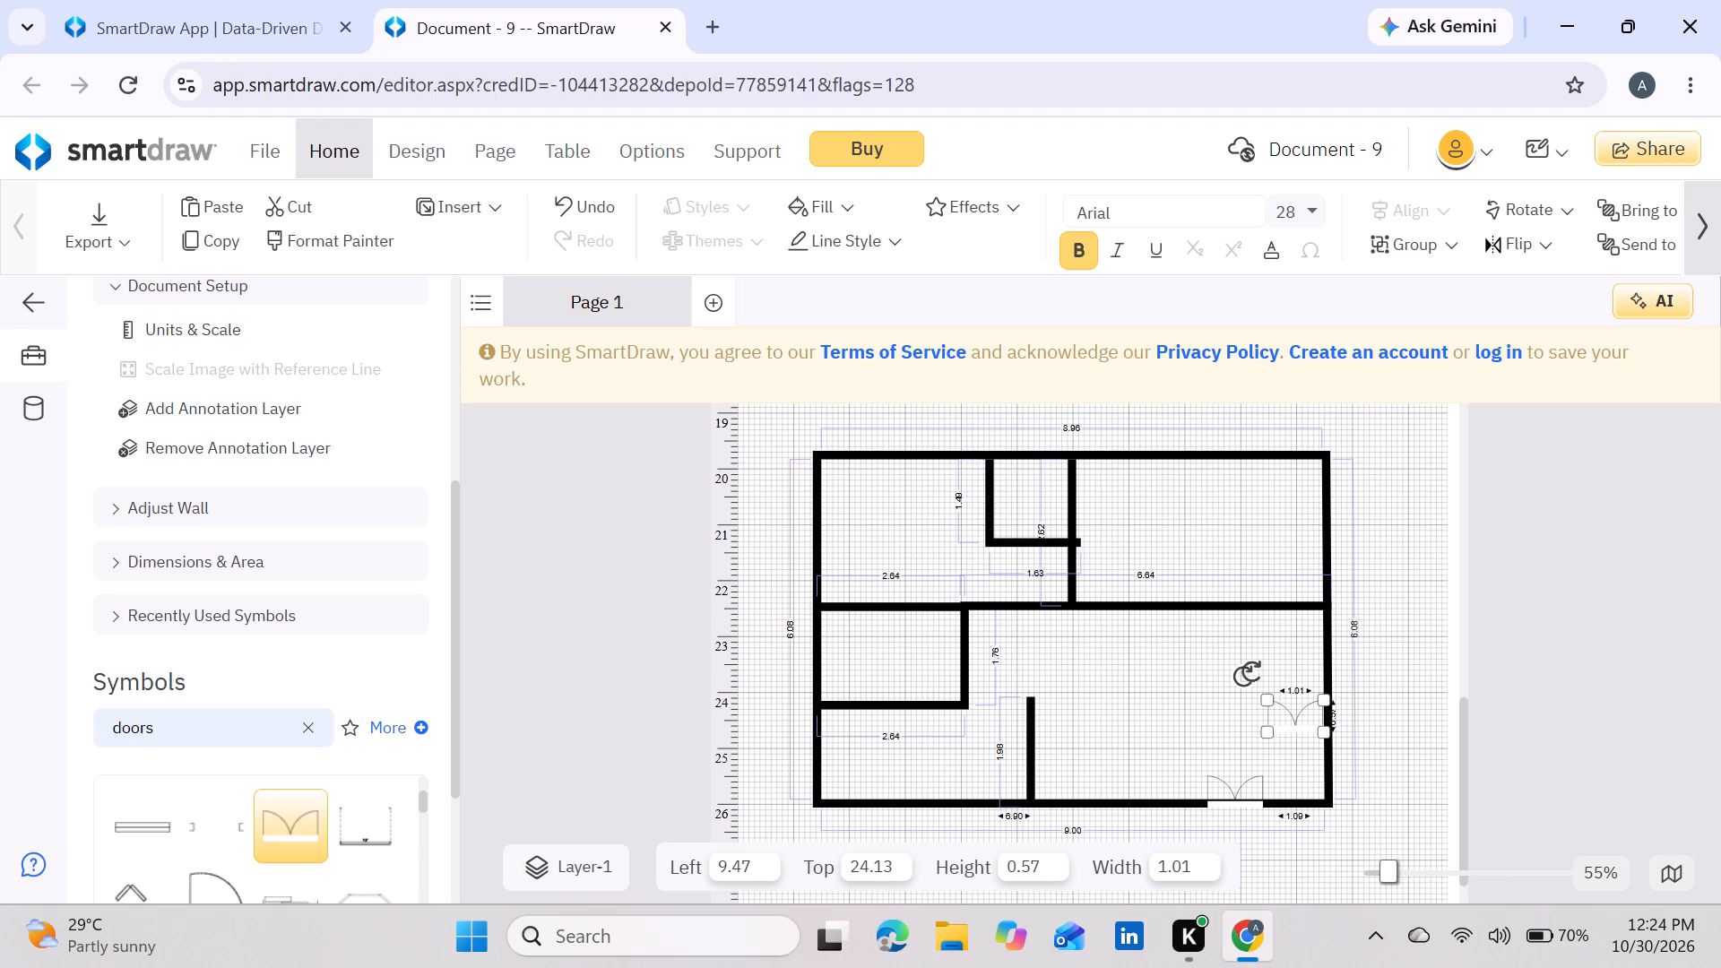
drag(1249, 671, 1259, 750)
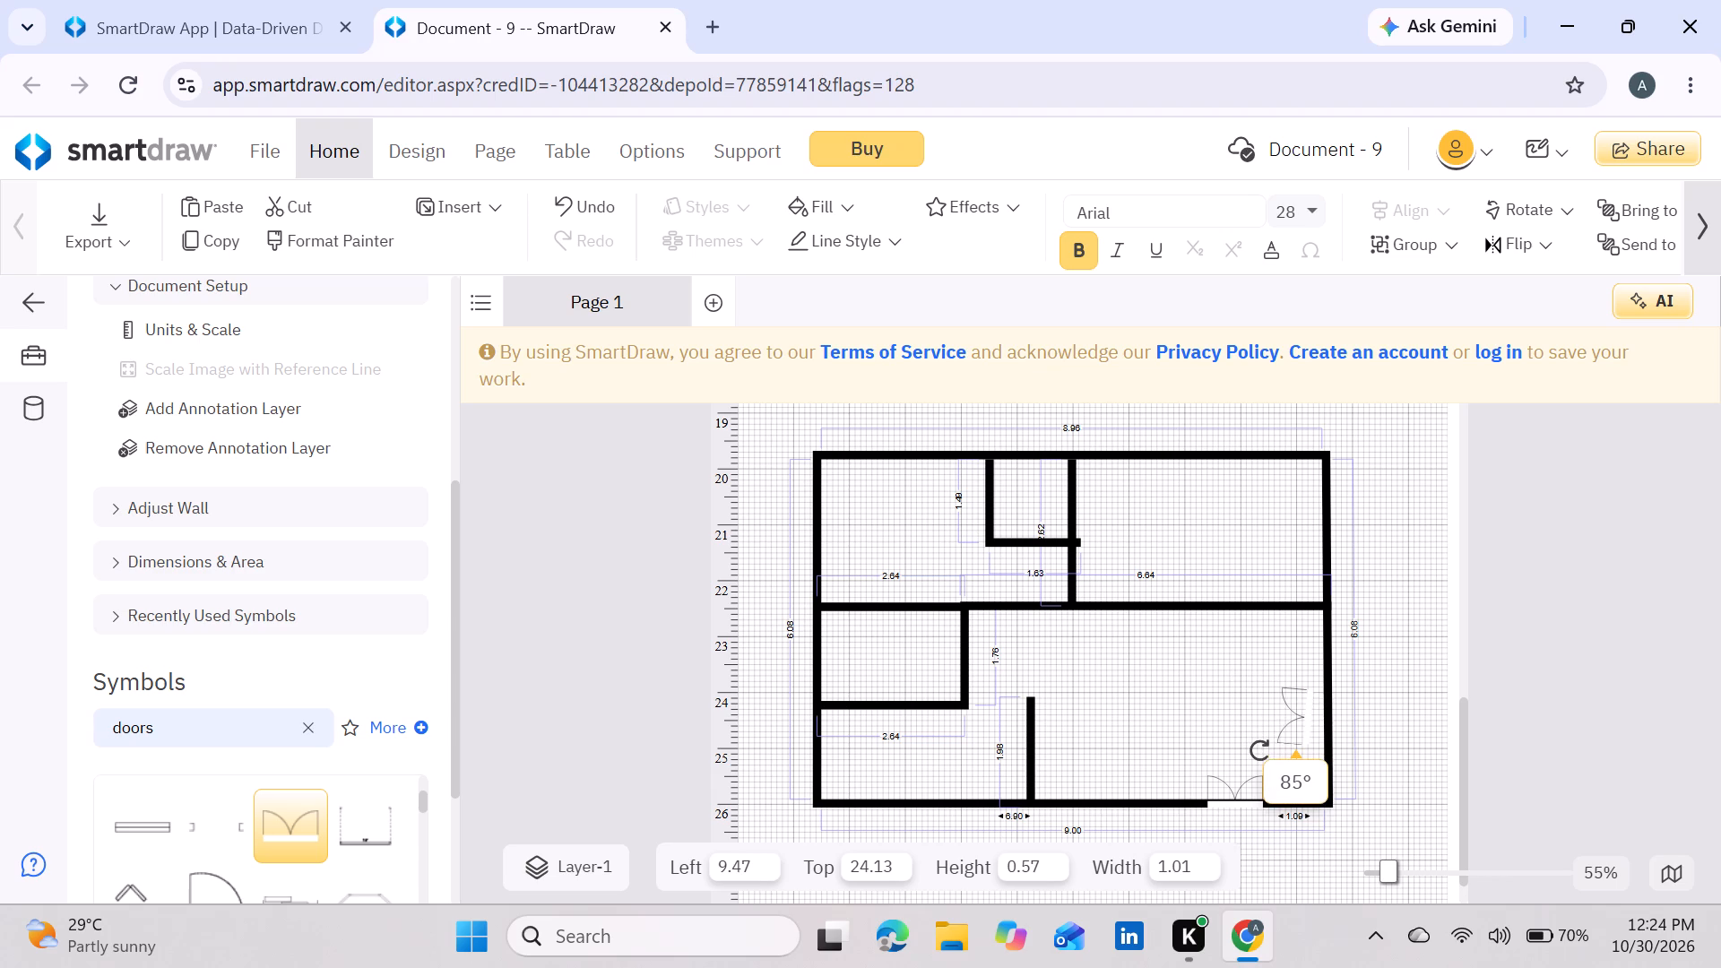
drag(1259, 750, 1267, 751)
drag(1267, 751, 1265, 751)
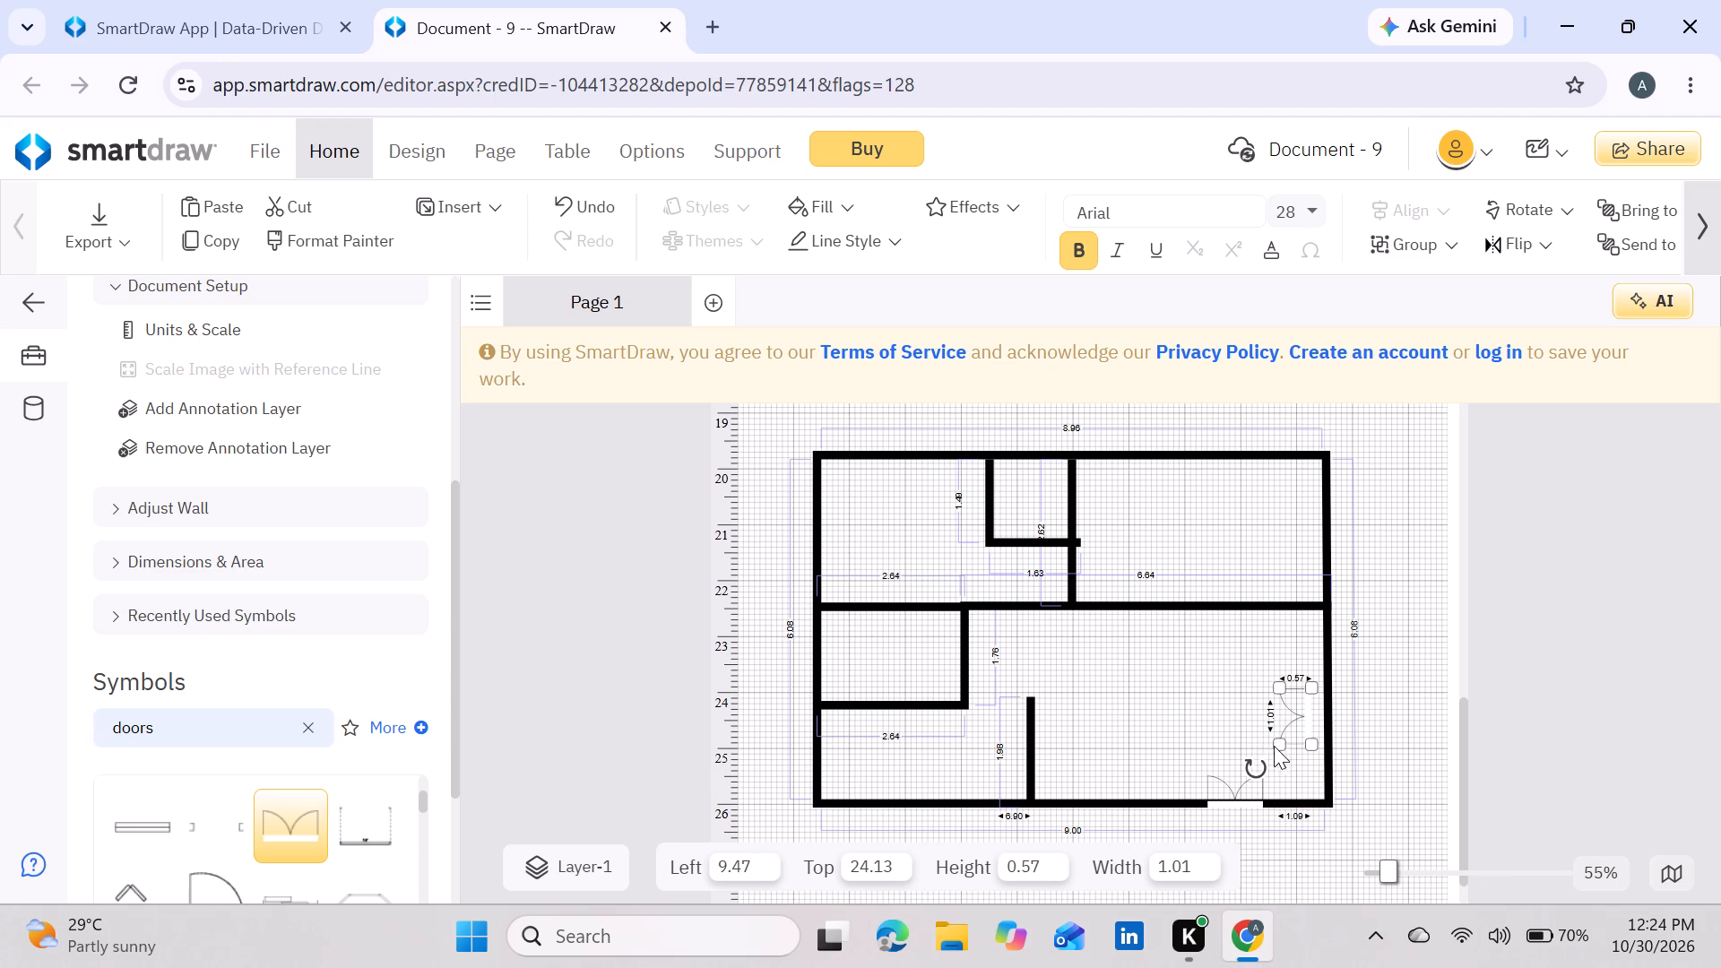
drag(1292, 723, 1309, 720)
drag(1328, 705, 1328, 719)
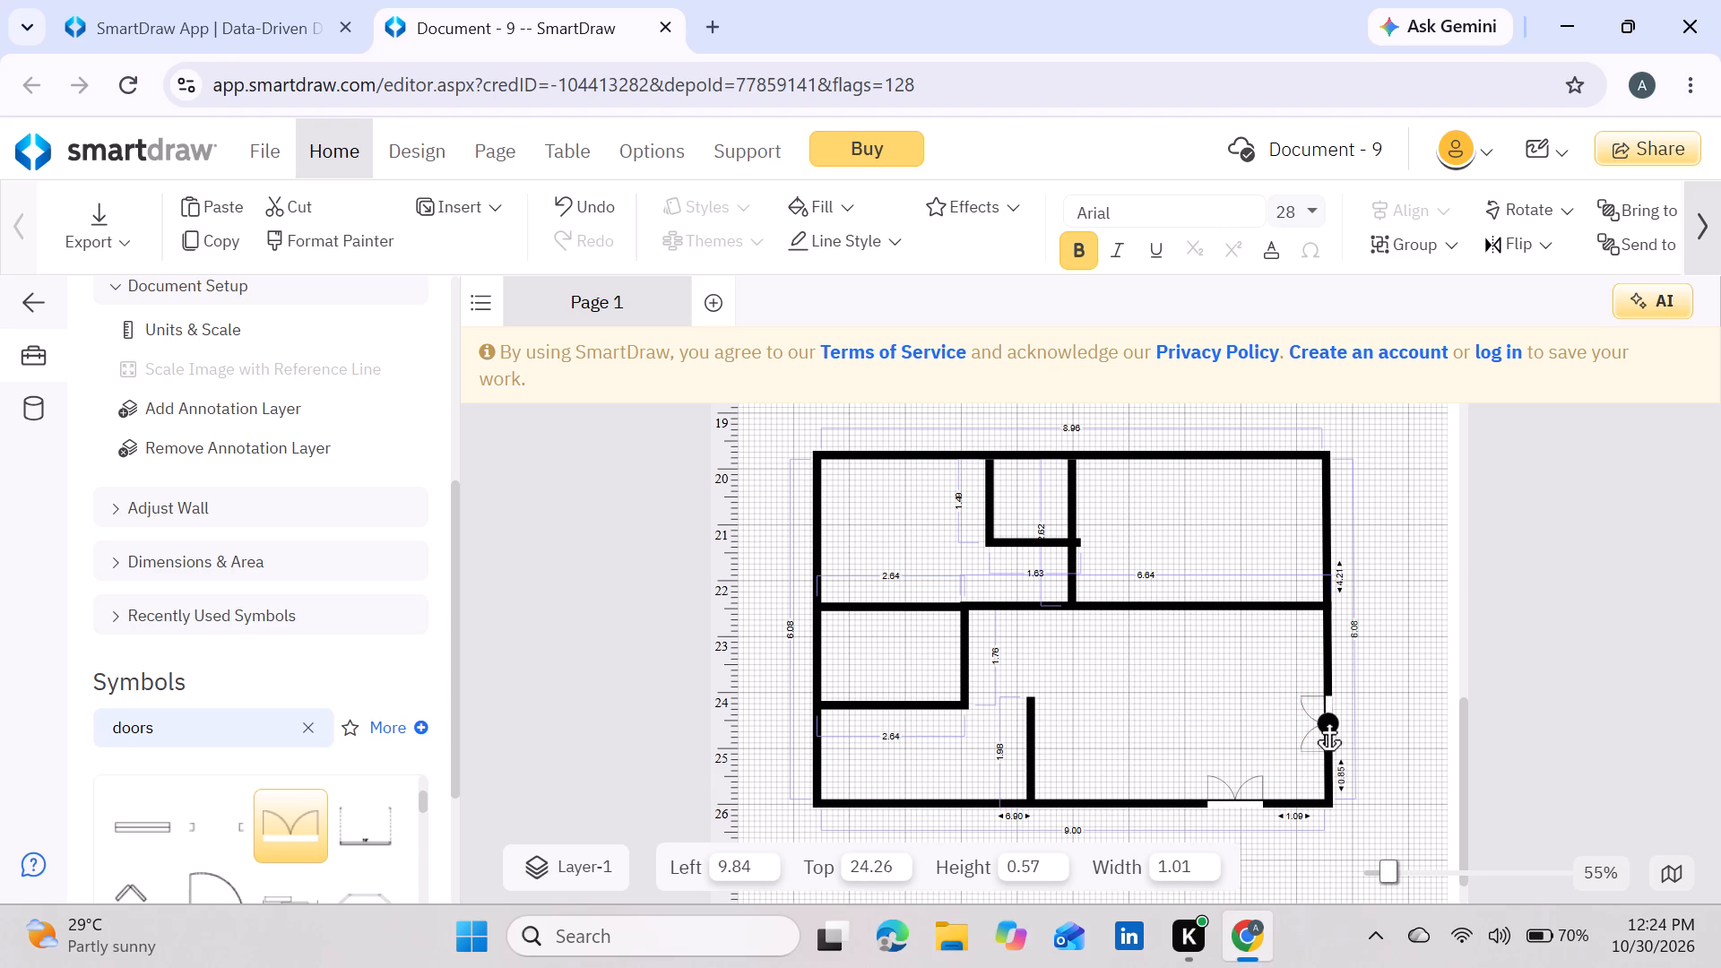
drag(1328, 719, 1328, 730)
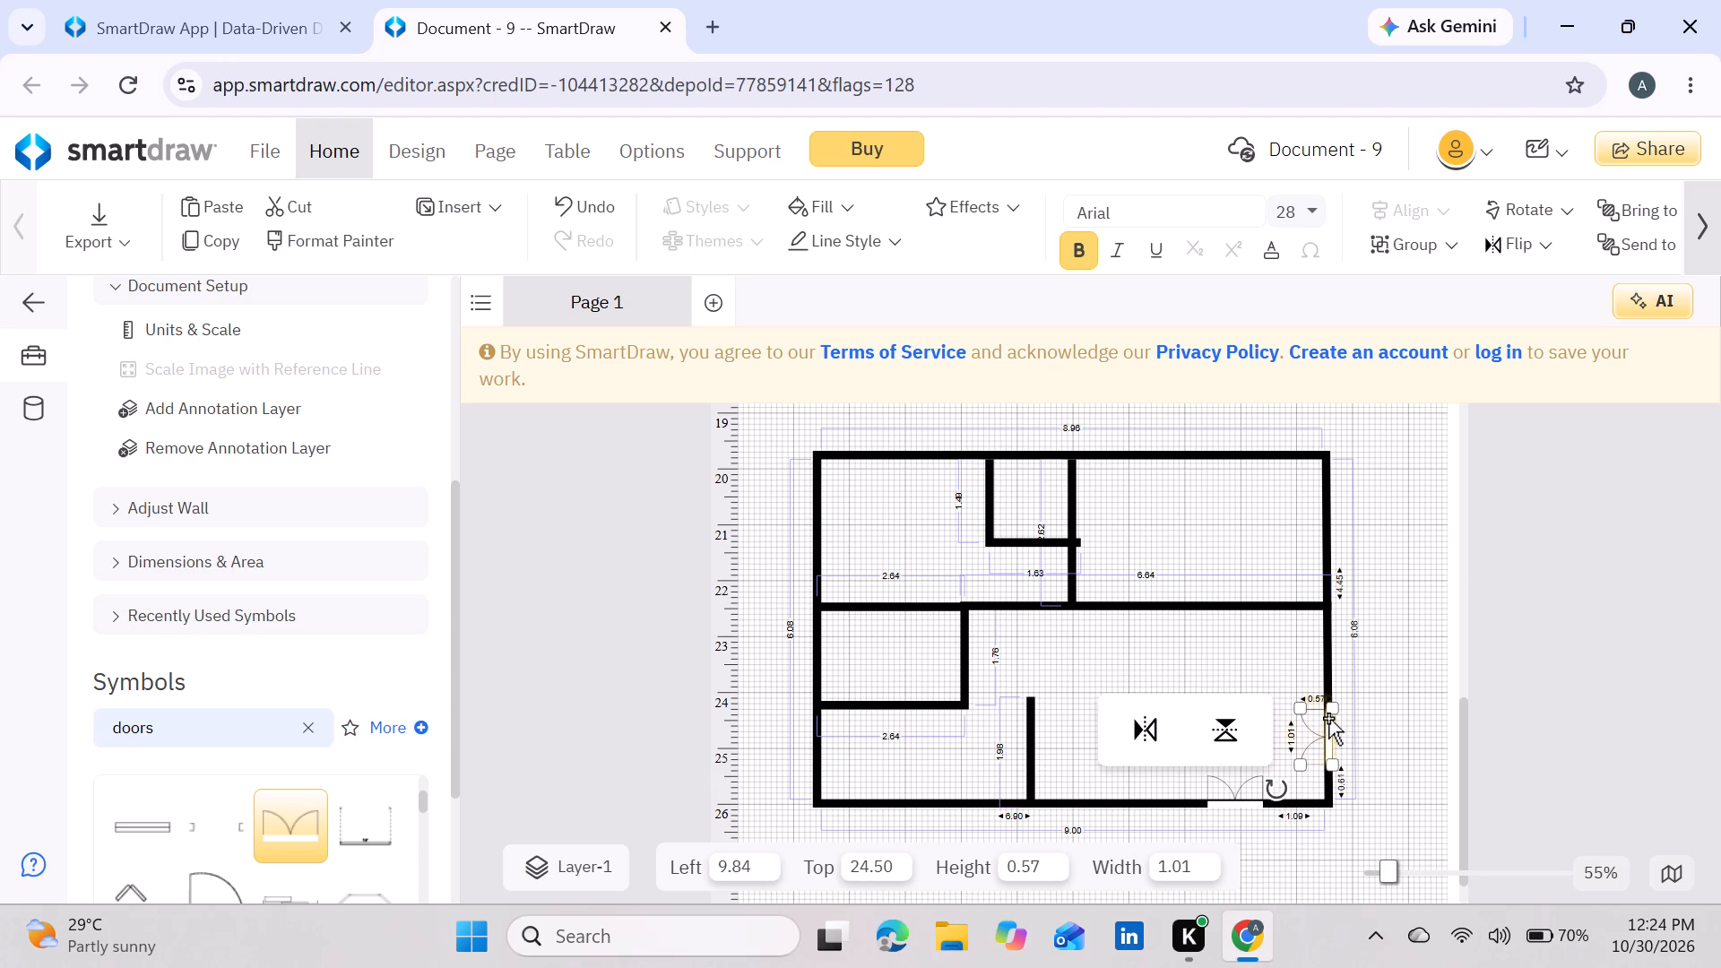
click(1092, 631)
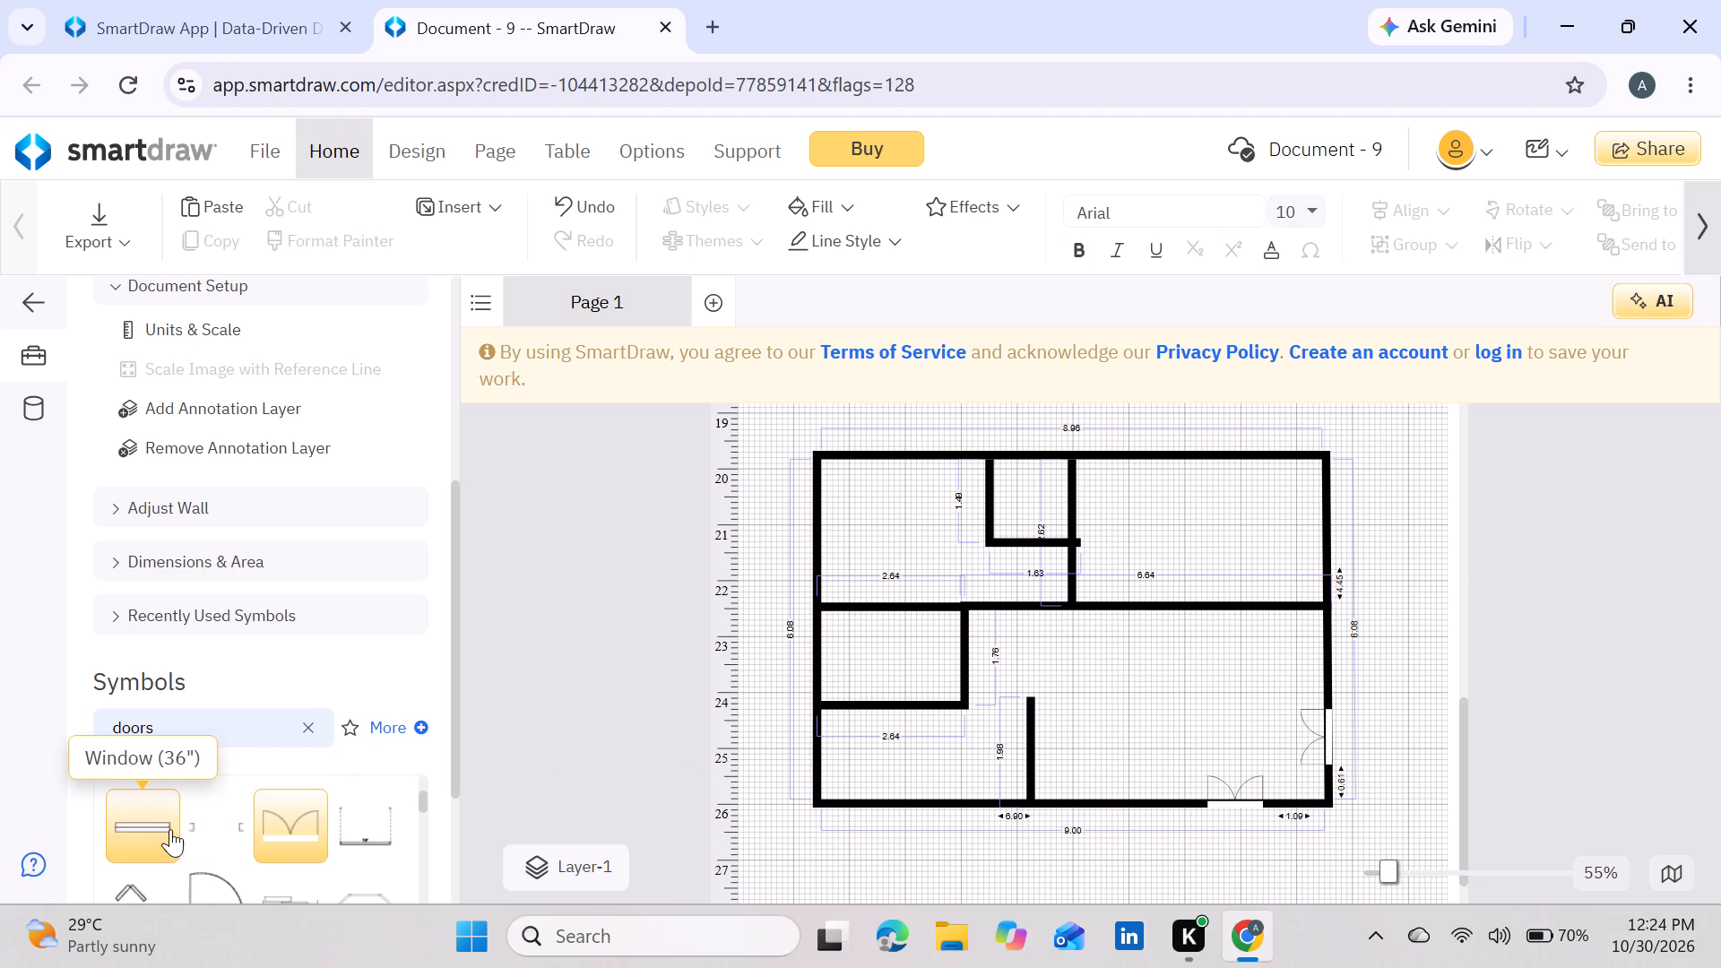
Place a wall opening symbol, 1.22 wide, between the lower-left room's corner and the top of the short vertical partition.
click(231, 823)
click(231, 823)
drag(231, 823, 878, 800)
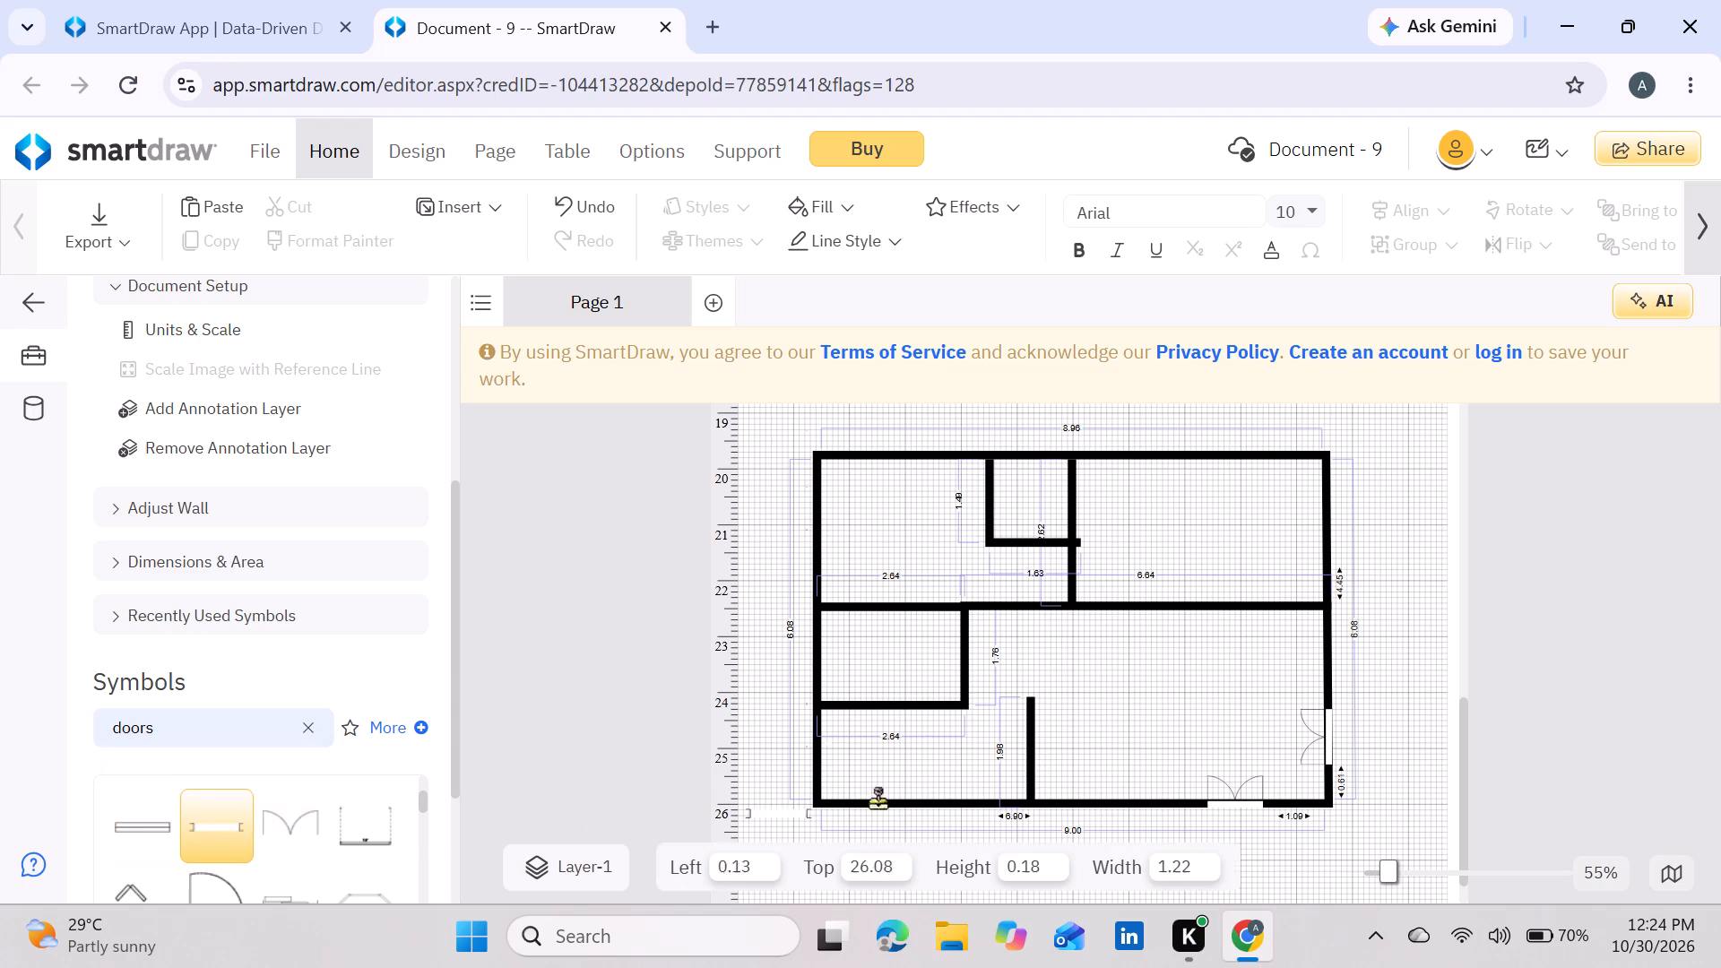
drag(878, 800, 1003, 704)
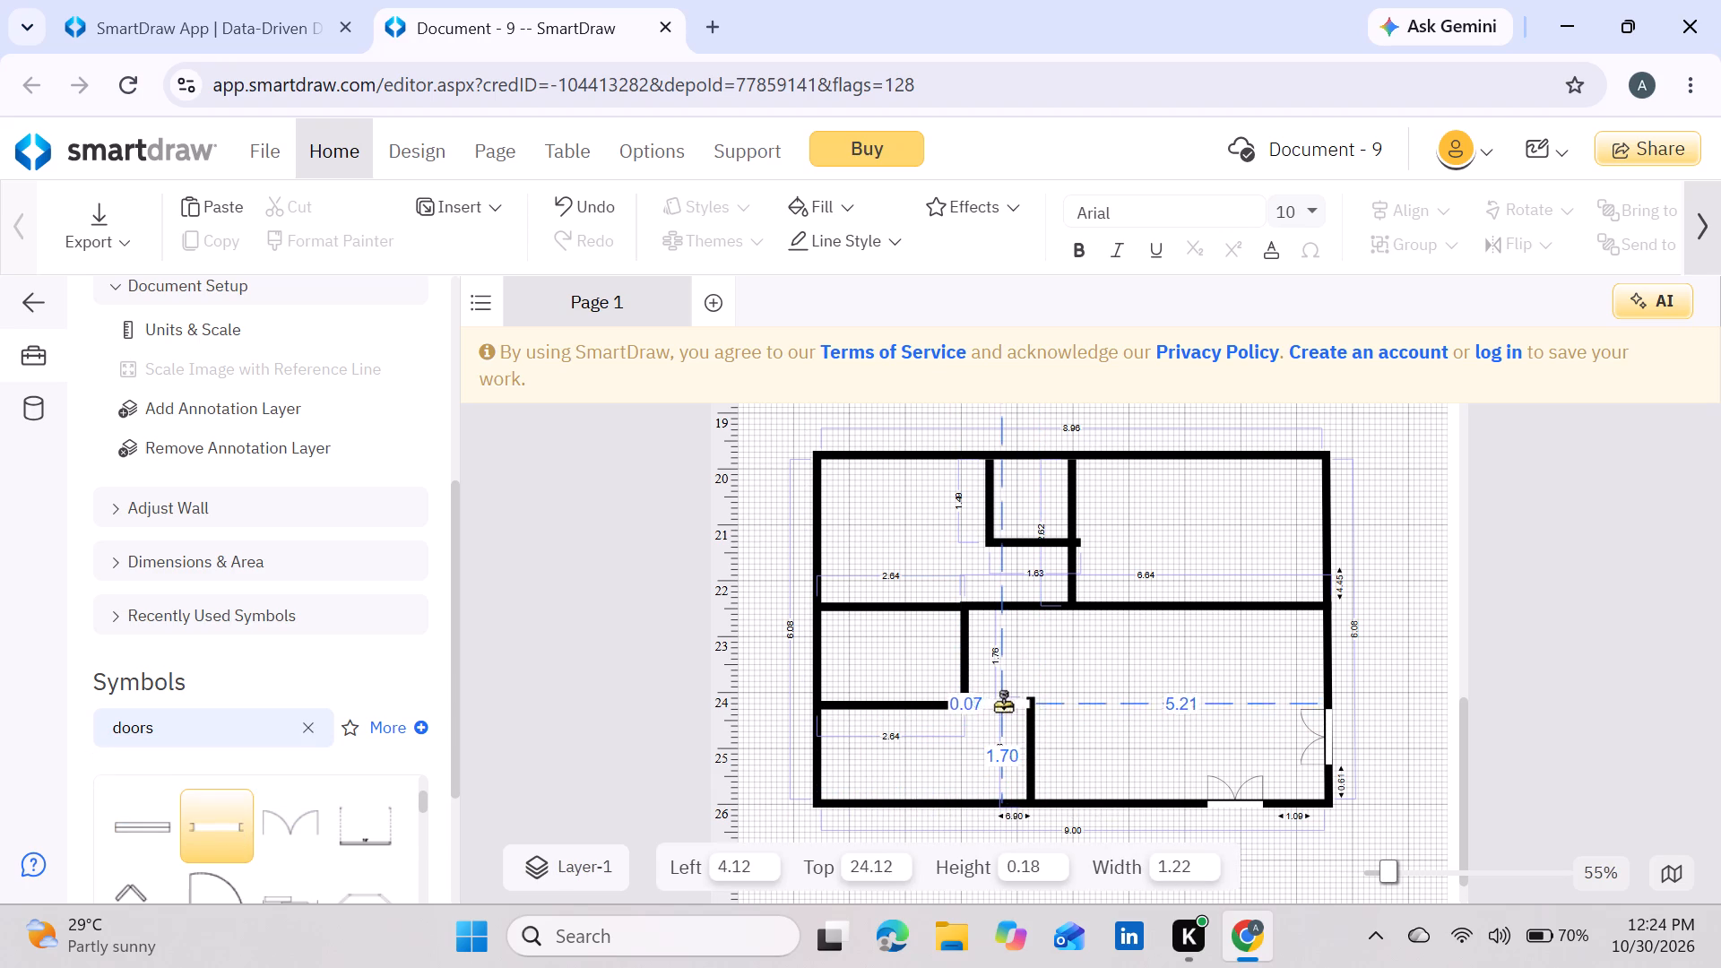
drag(1003, 704, 1005, 704)
click(1164, 702)
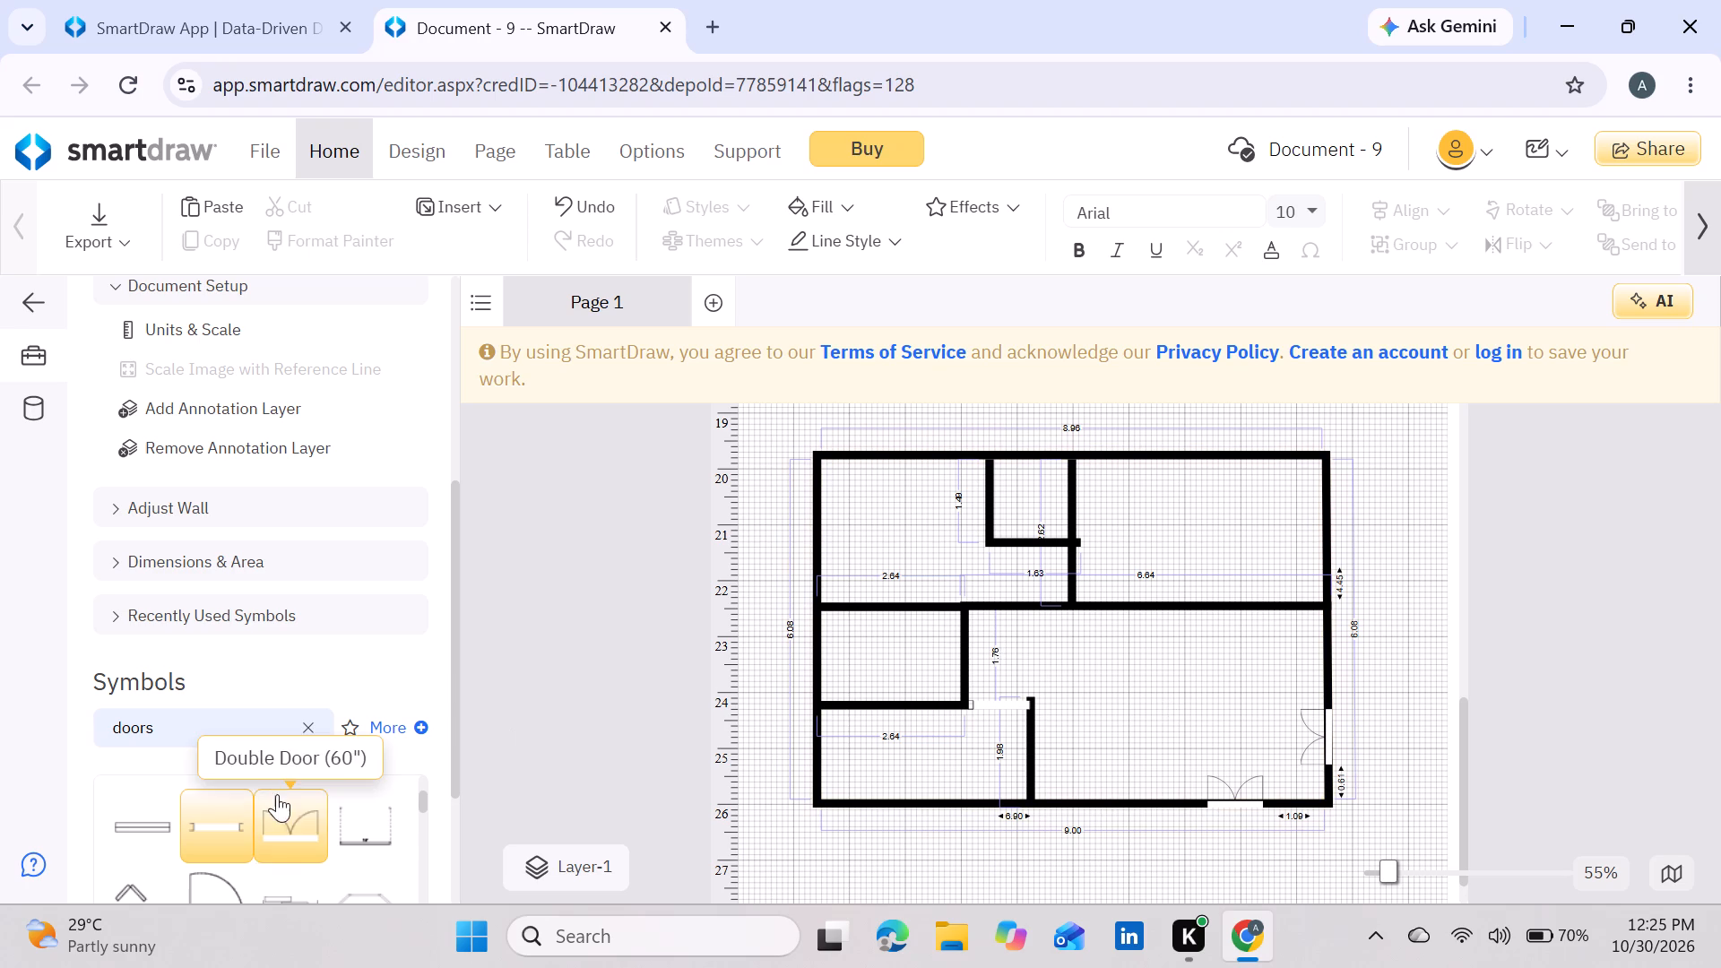
Place a Door (28") in the central horizontal wall below the small upper room and shrink it to about 0.56.
scroll(270, 798, down, 1)
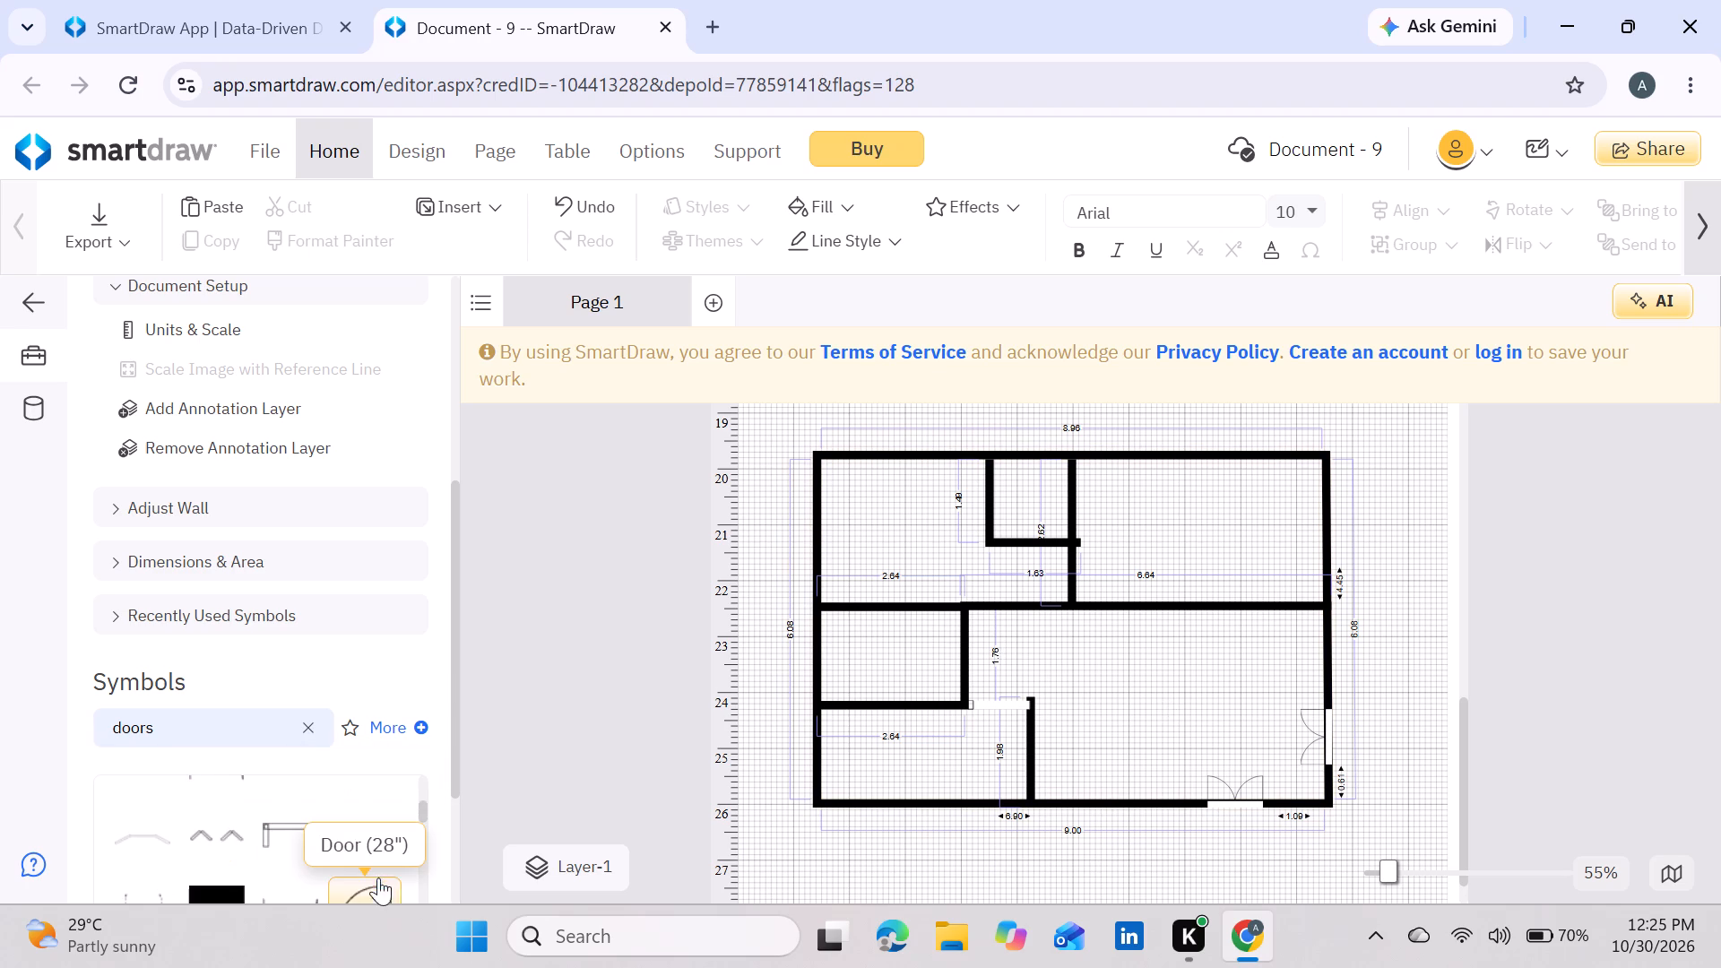
drag(376, 885, 1030, 587)
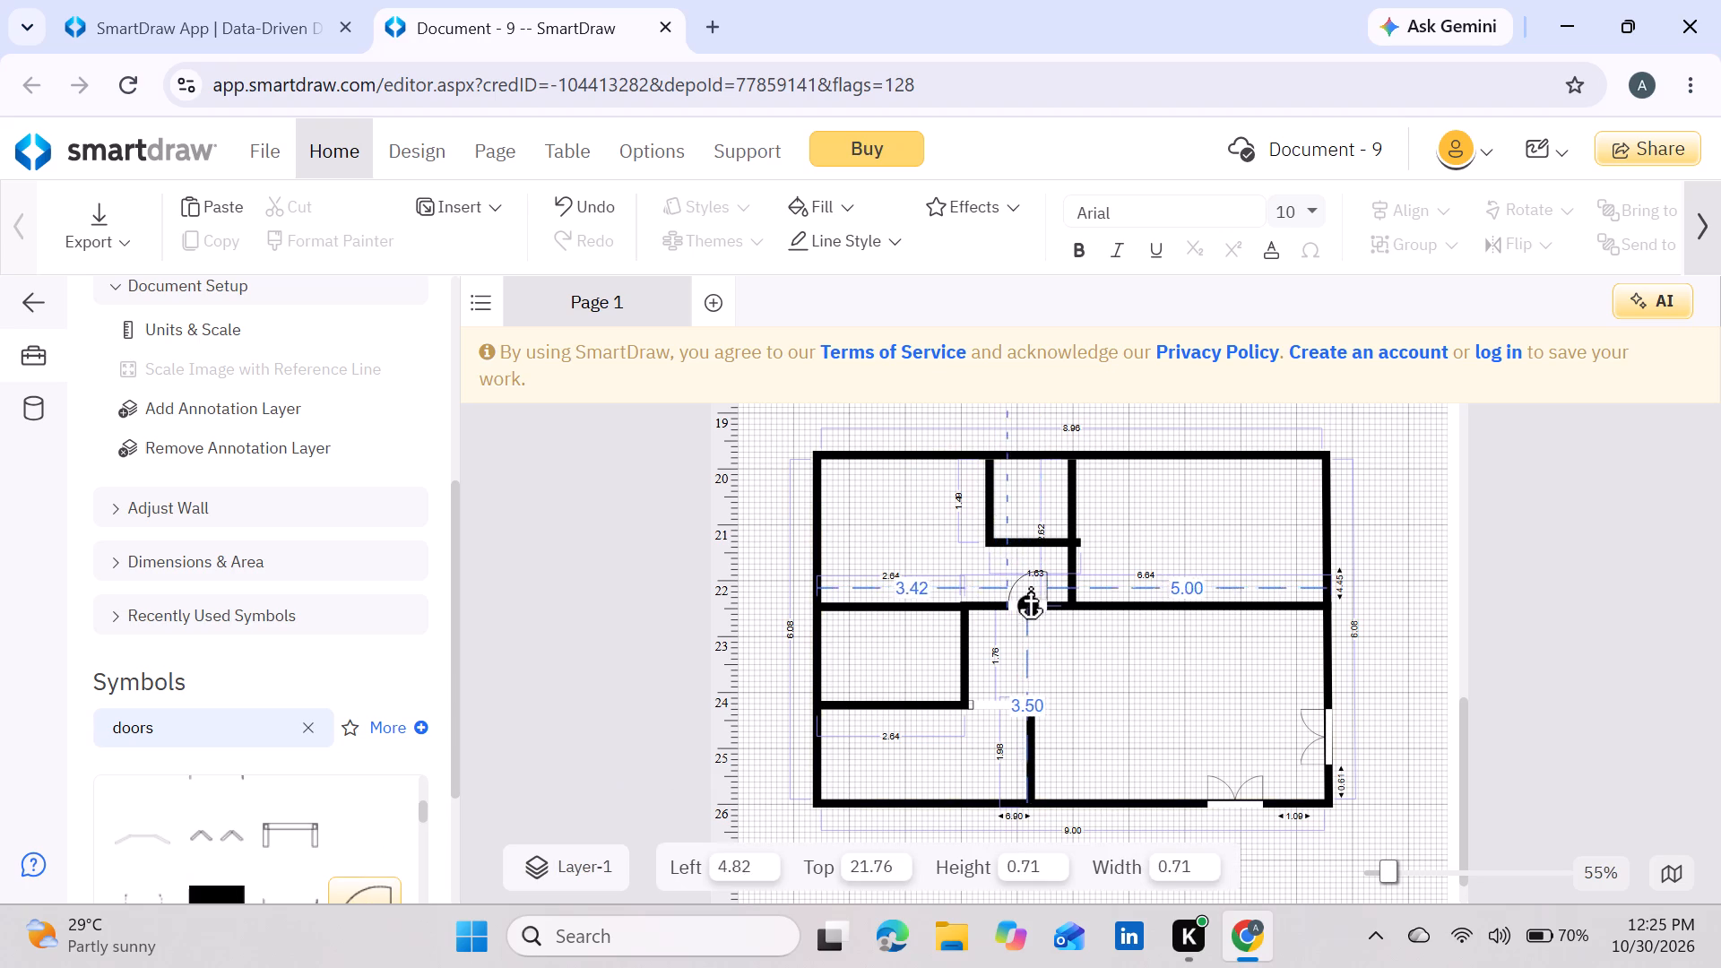
drag(1030, 587, 1034, 586)
drag(1051, 570, 1044, 581)
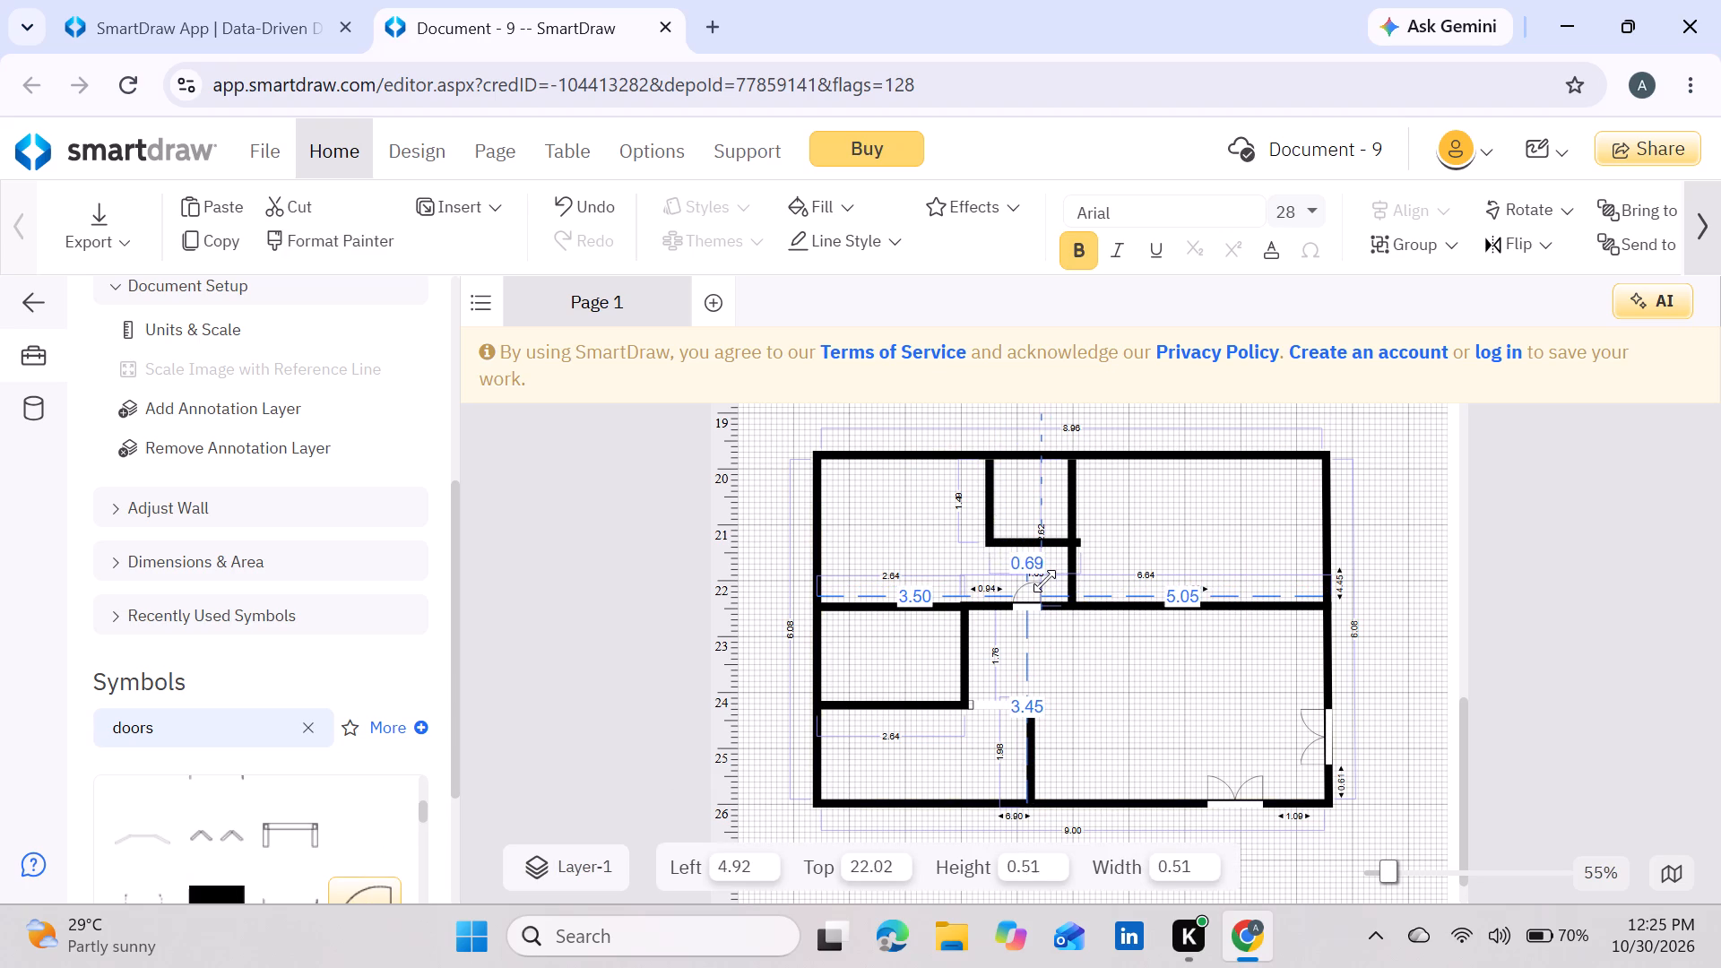
drag(1044, 581, 1049, 582)
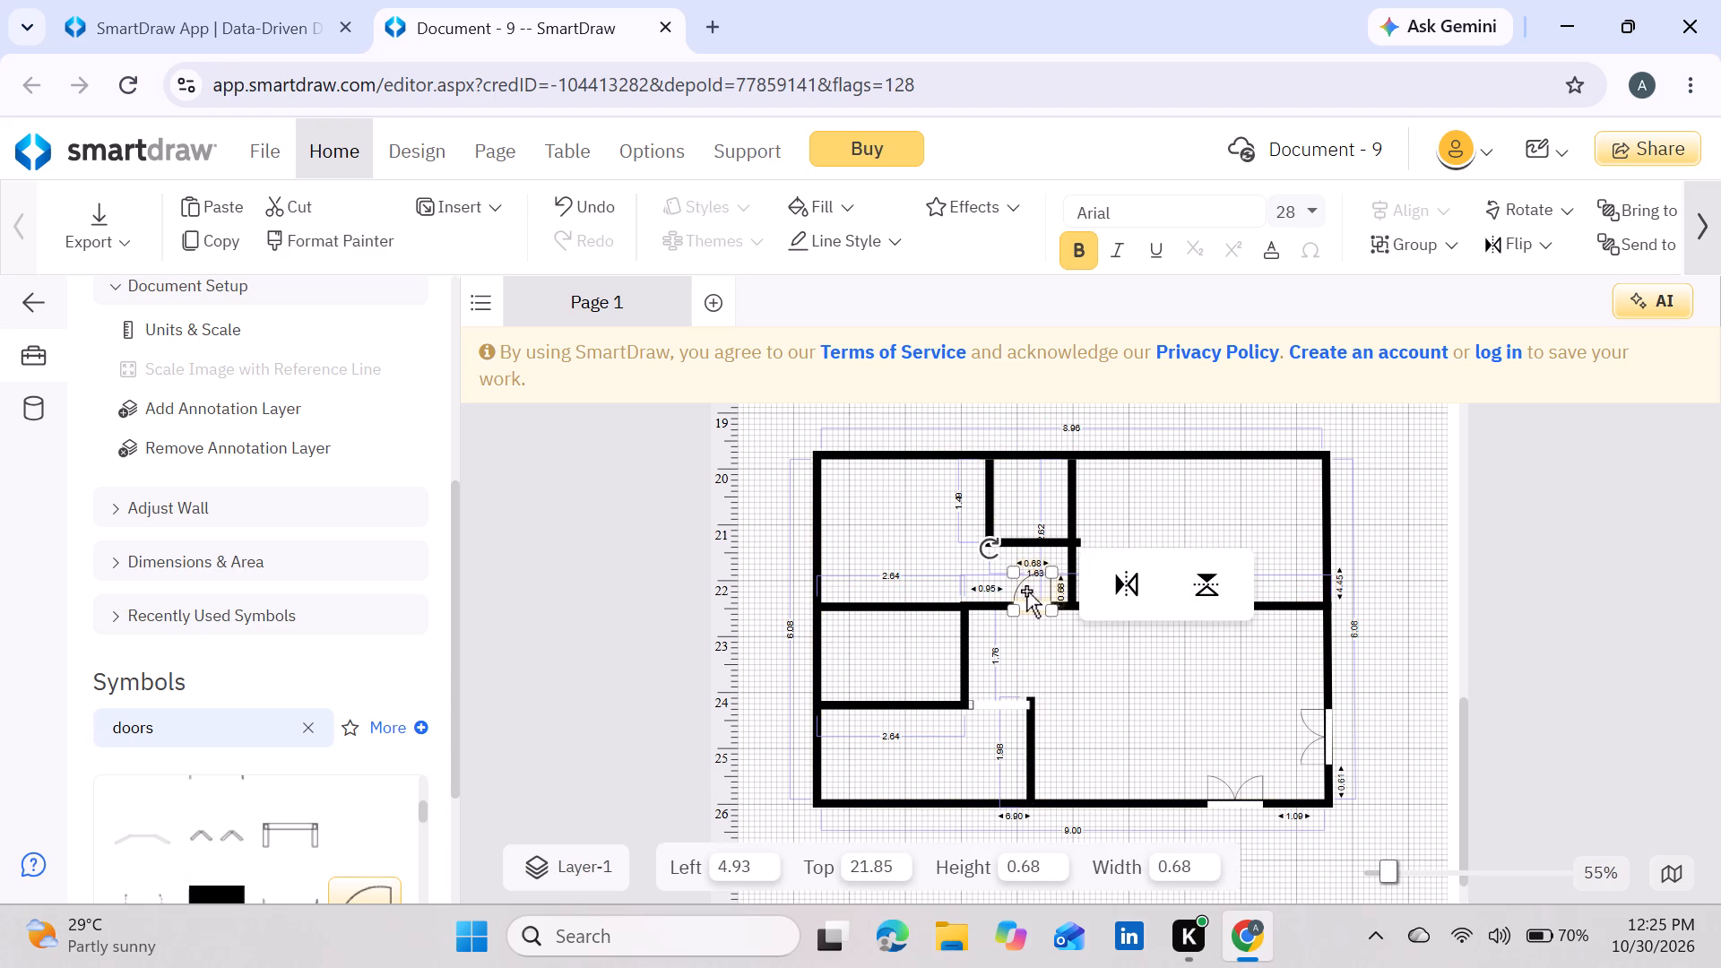
drag(1026, 591, 1042, 590)
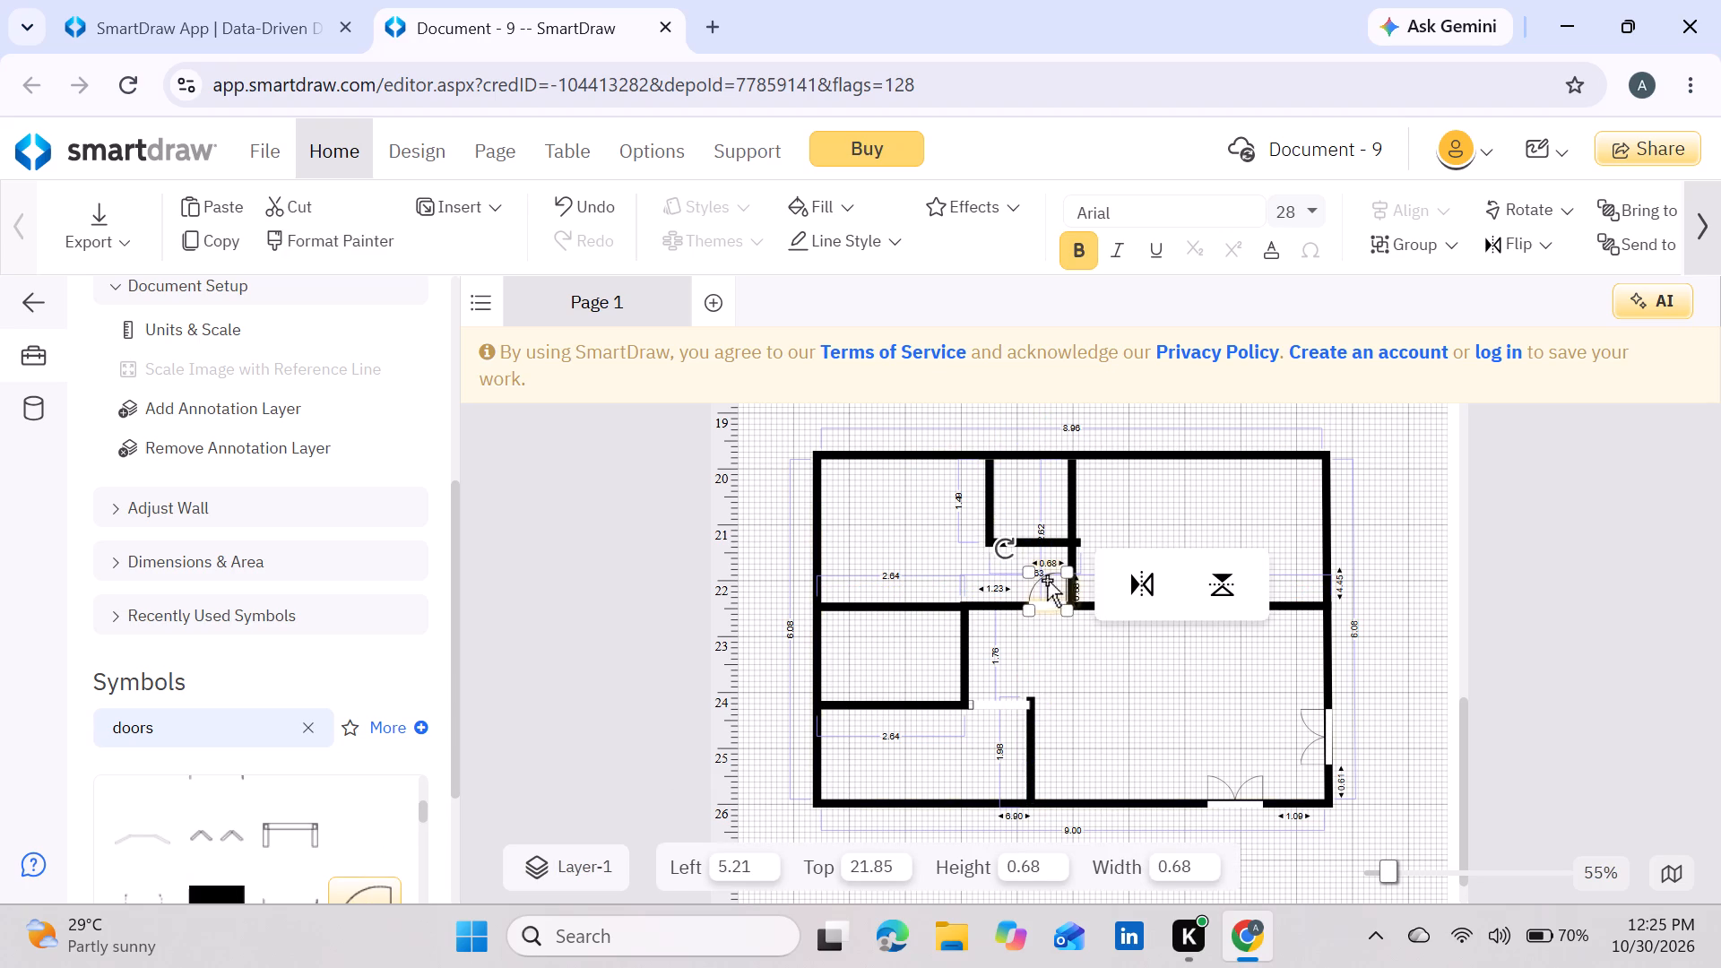
drag(1025, 571, 1035, 588)
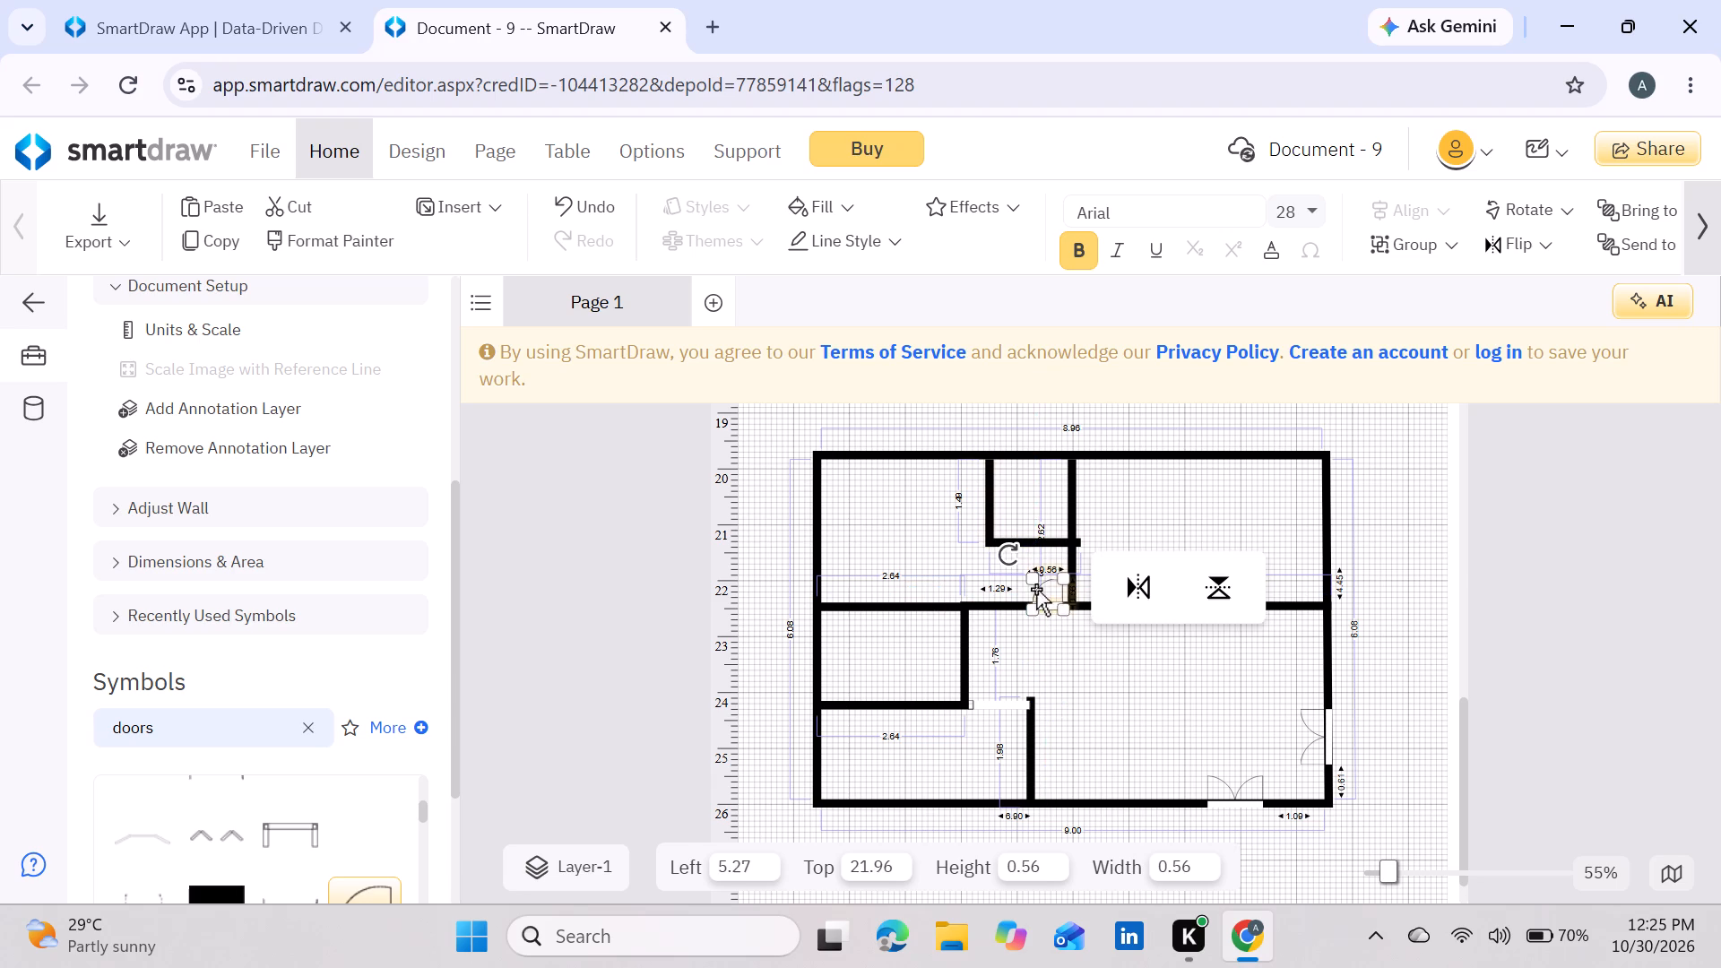
Duplicate the 0.56 door and place the copy in the small upper room's bottom wall, at about 5.31.
click(1054, 591)
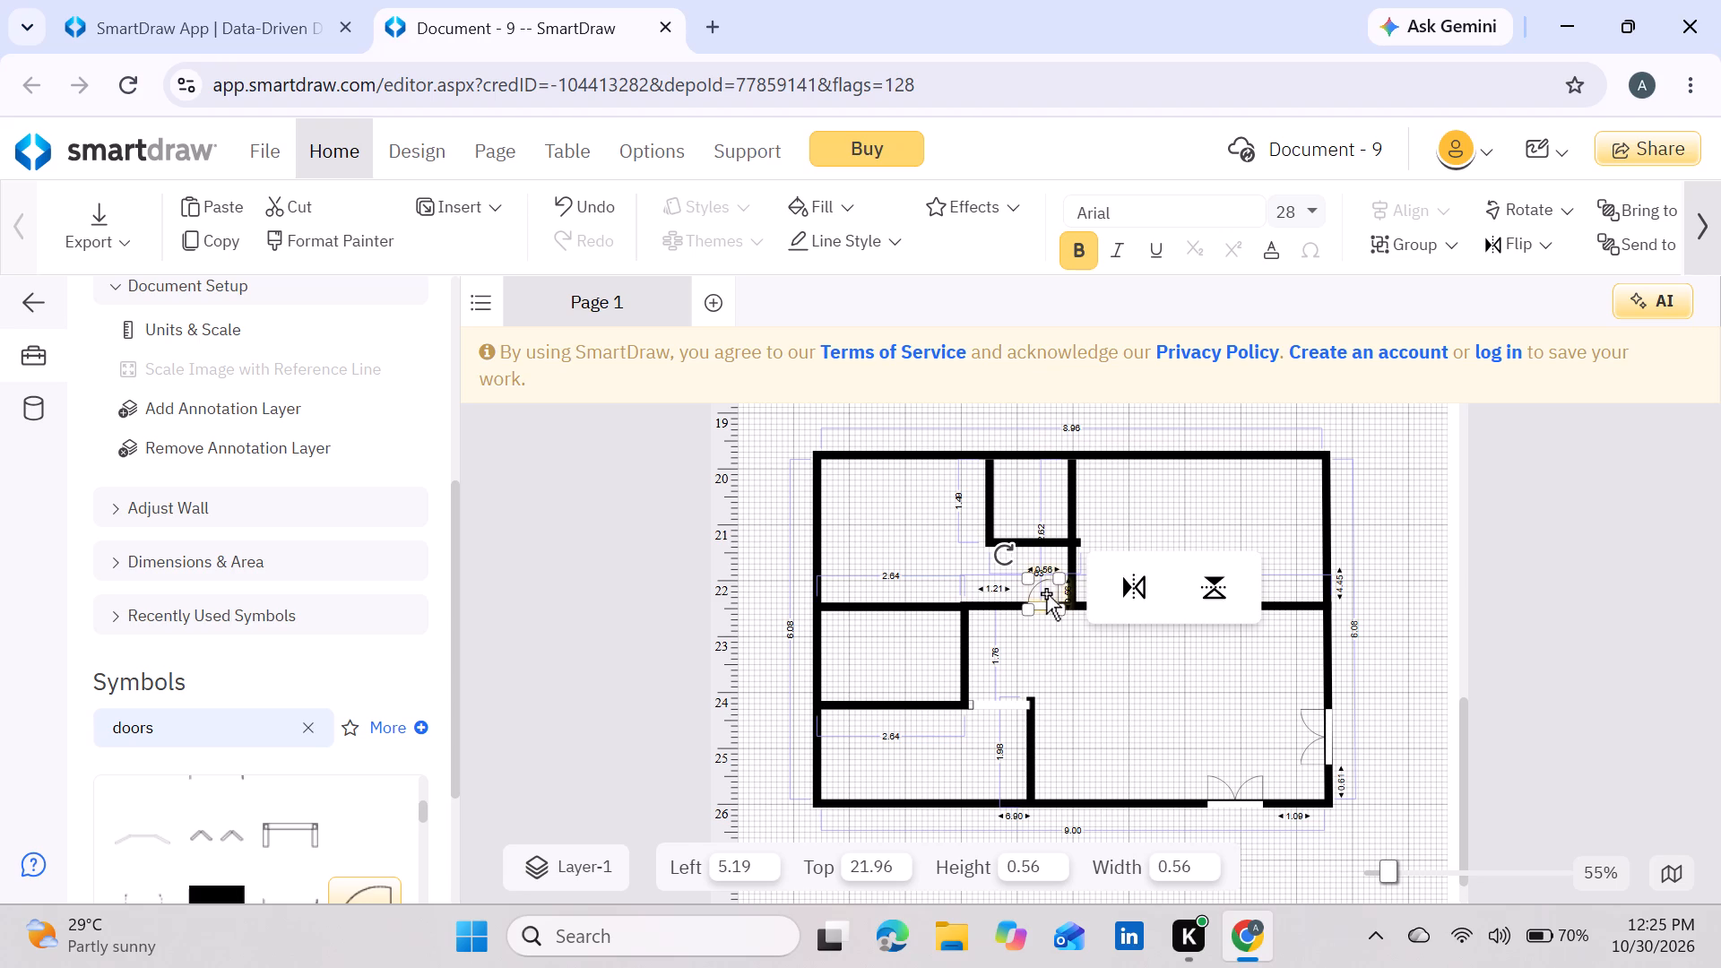
key(ctrl+d)
drag(1084, 631, 1077, 623)
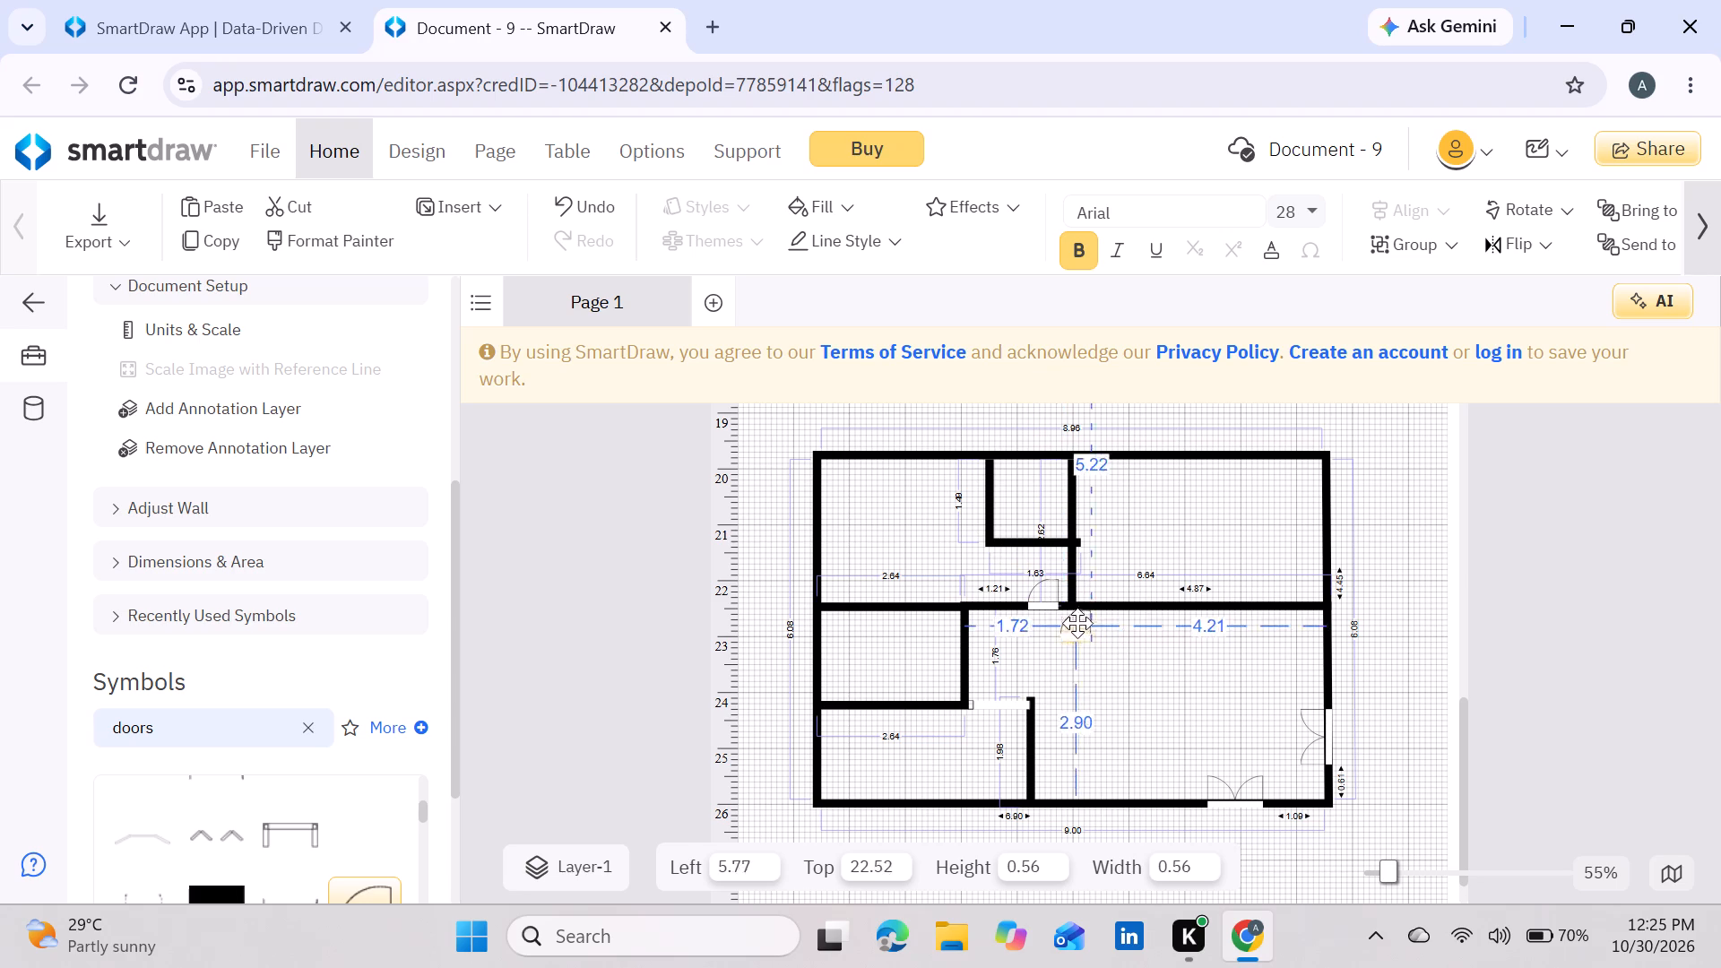
drag(1077, 623, 1055, 527)
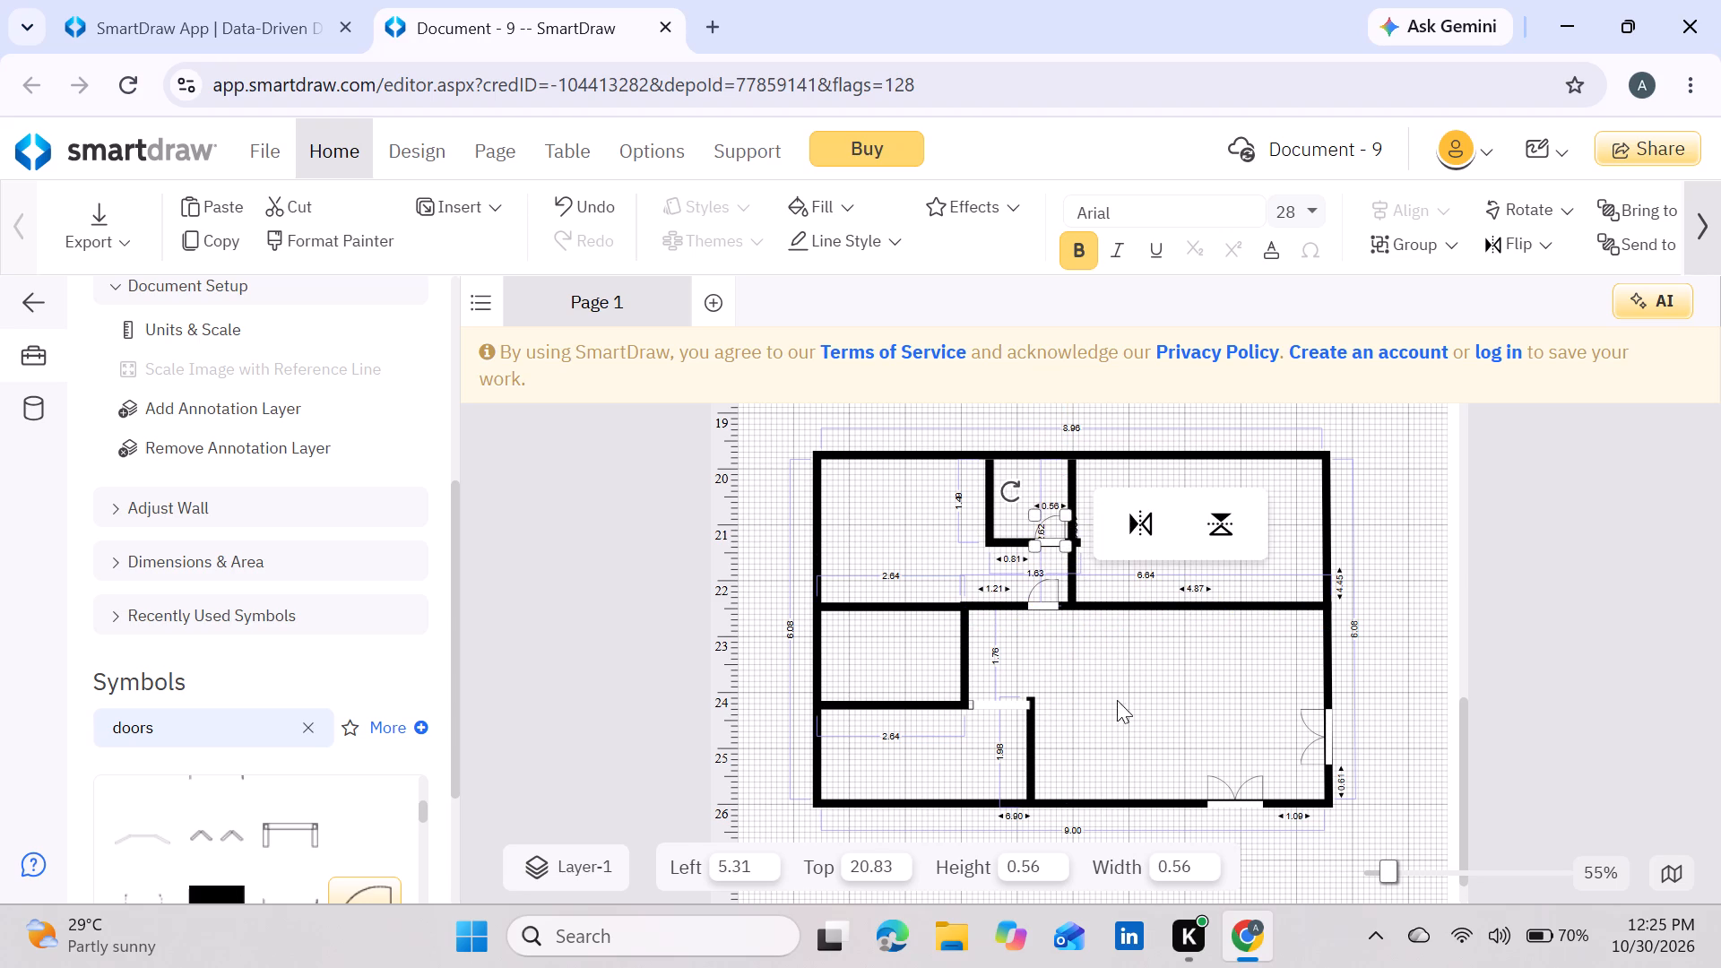
click(1134, 720)
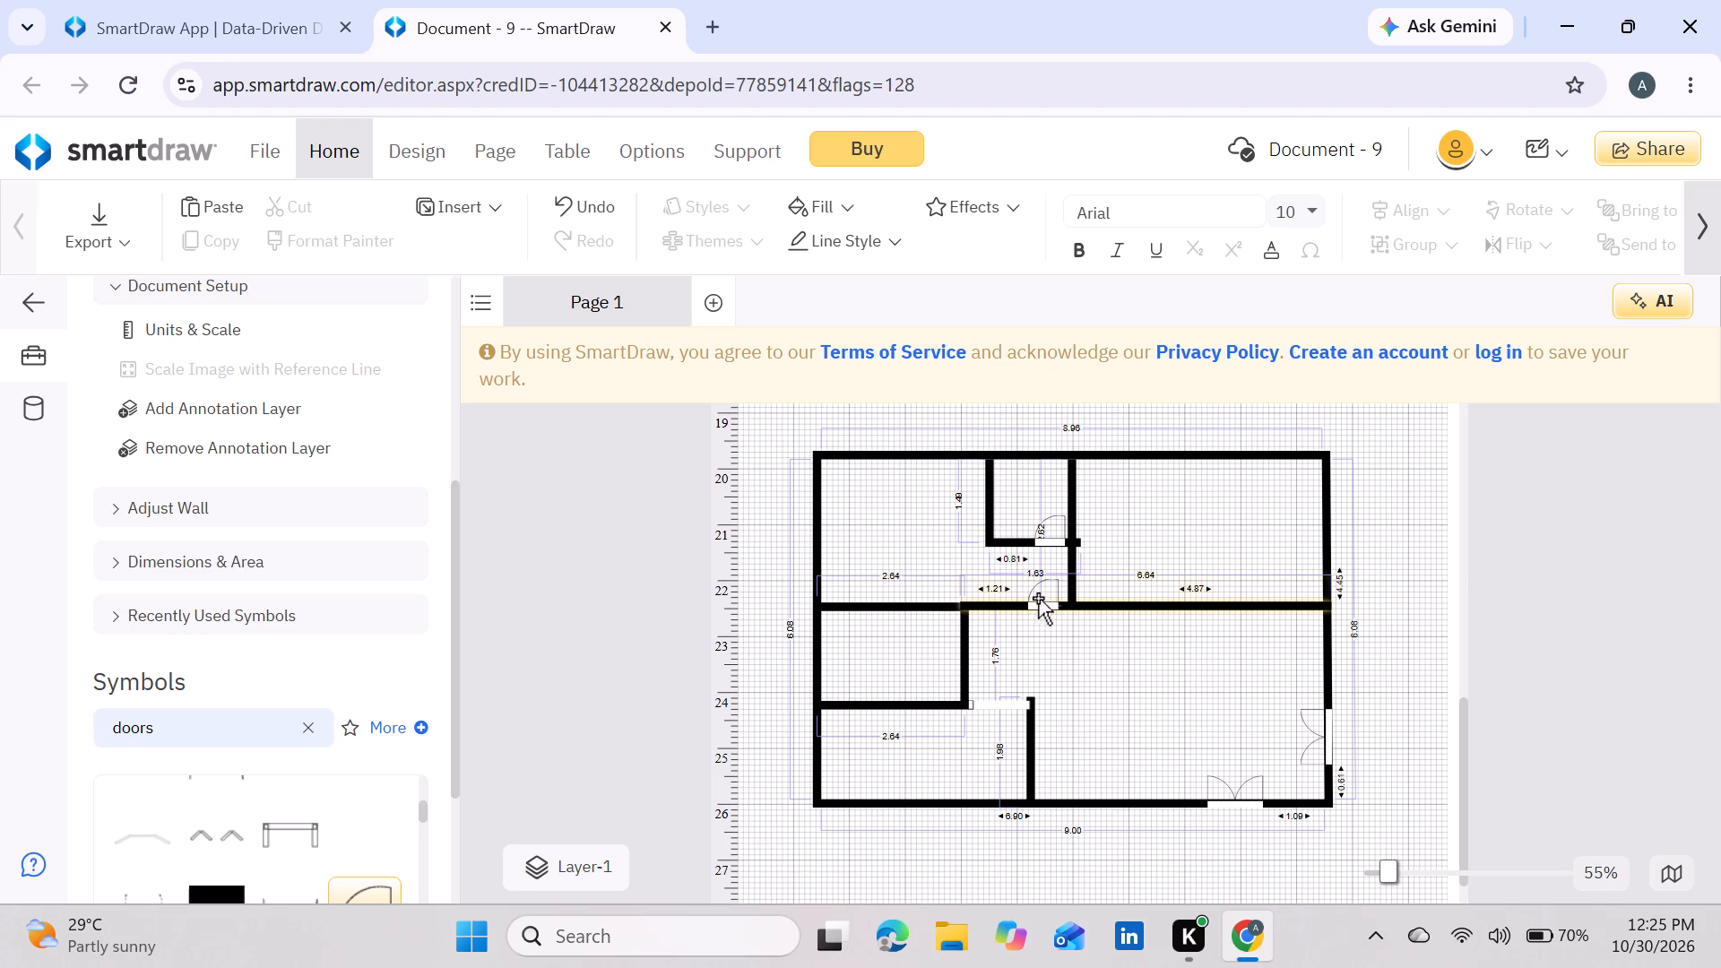
Shift the door in the central horizontal wall slightly left, to about 5.00.
drag(1045, 592, 1037, 592)
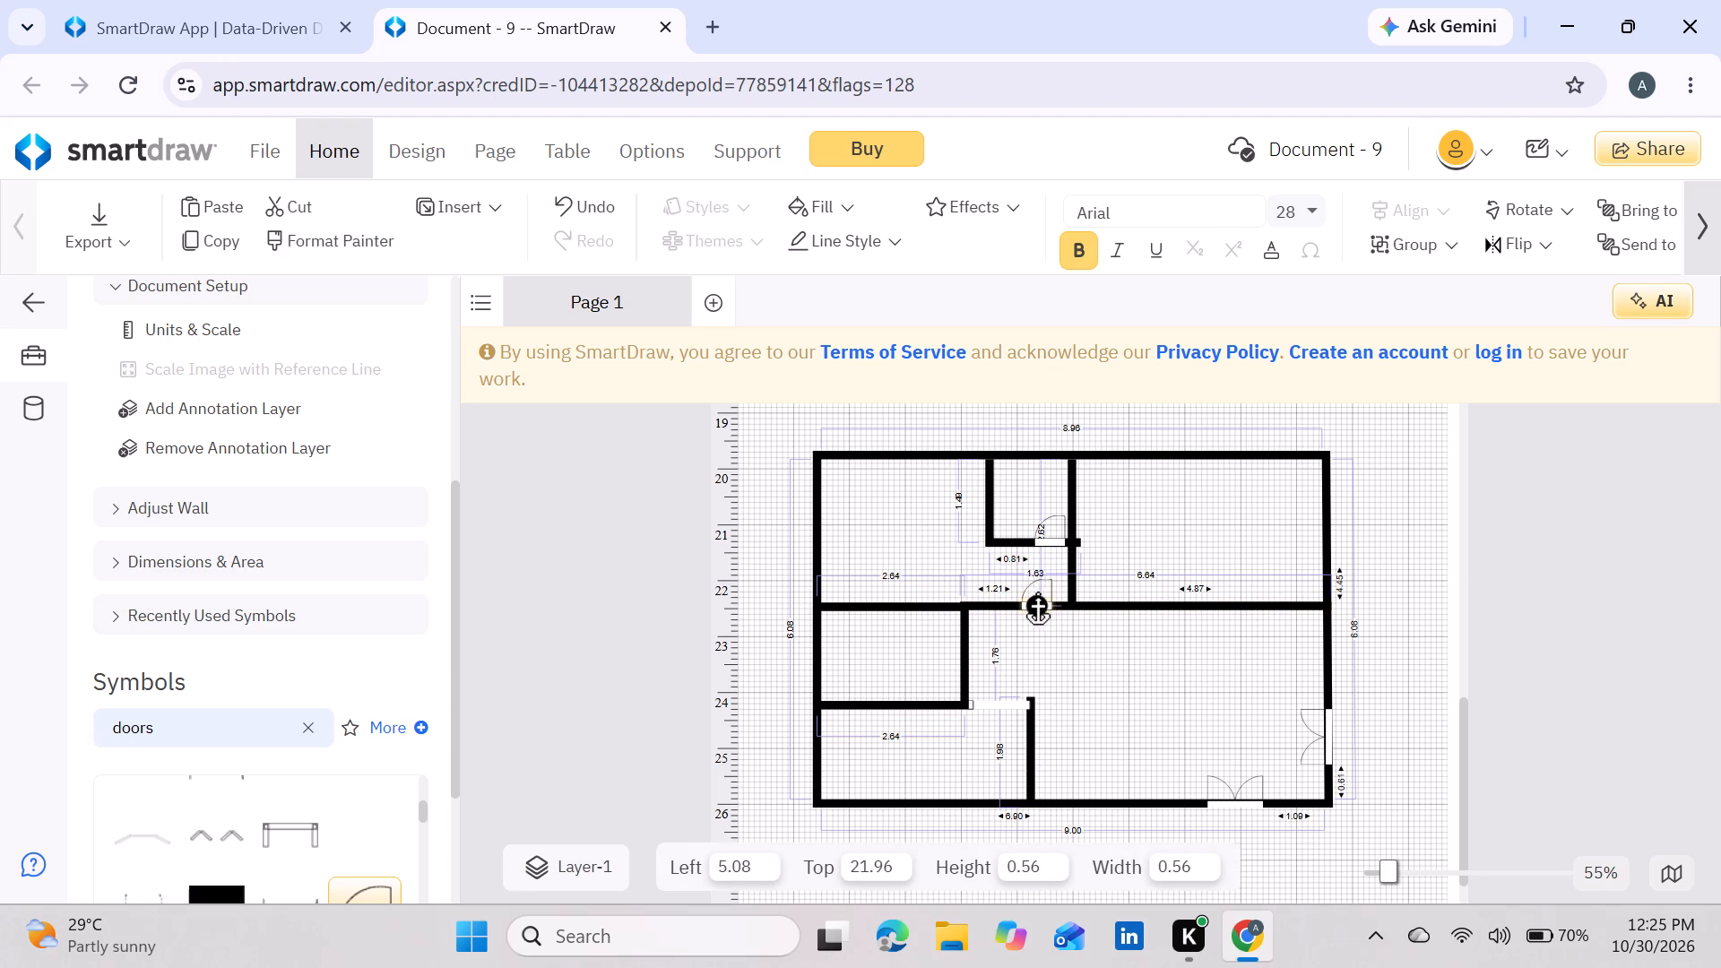
drag(1037, 592, 1033, 592)
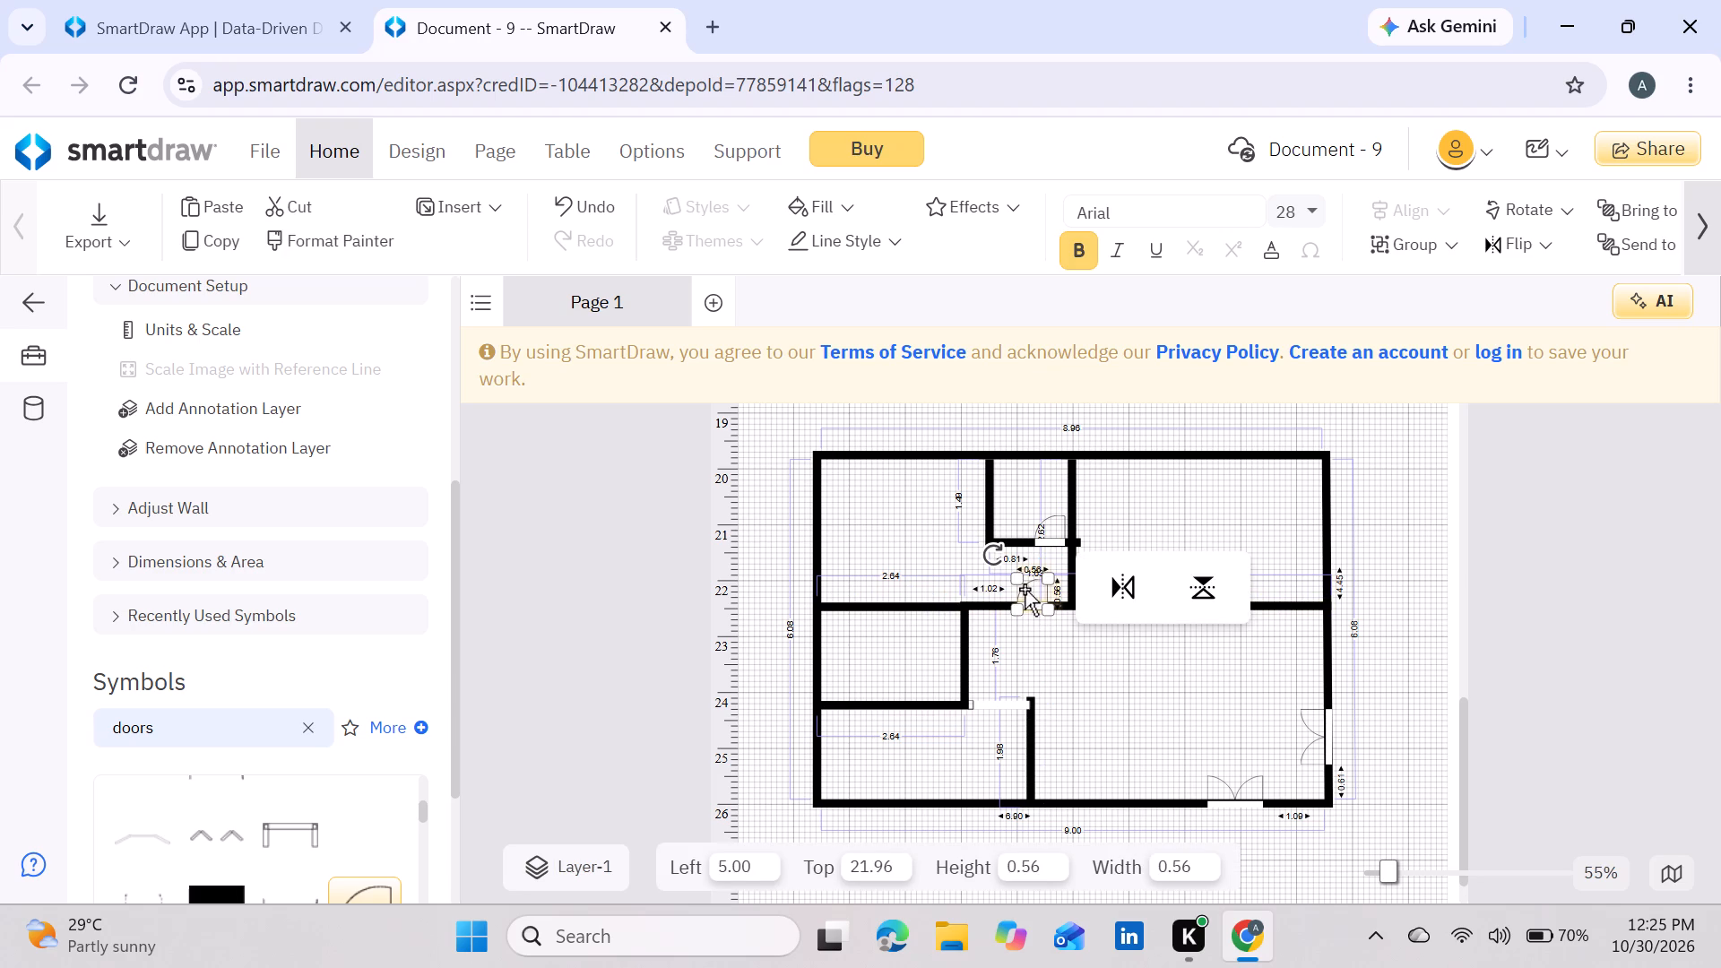
Search the symbol library for beds and locate the King Bed symbol.
click(313, 726)
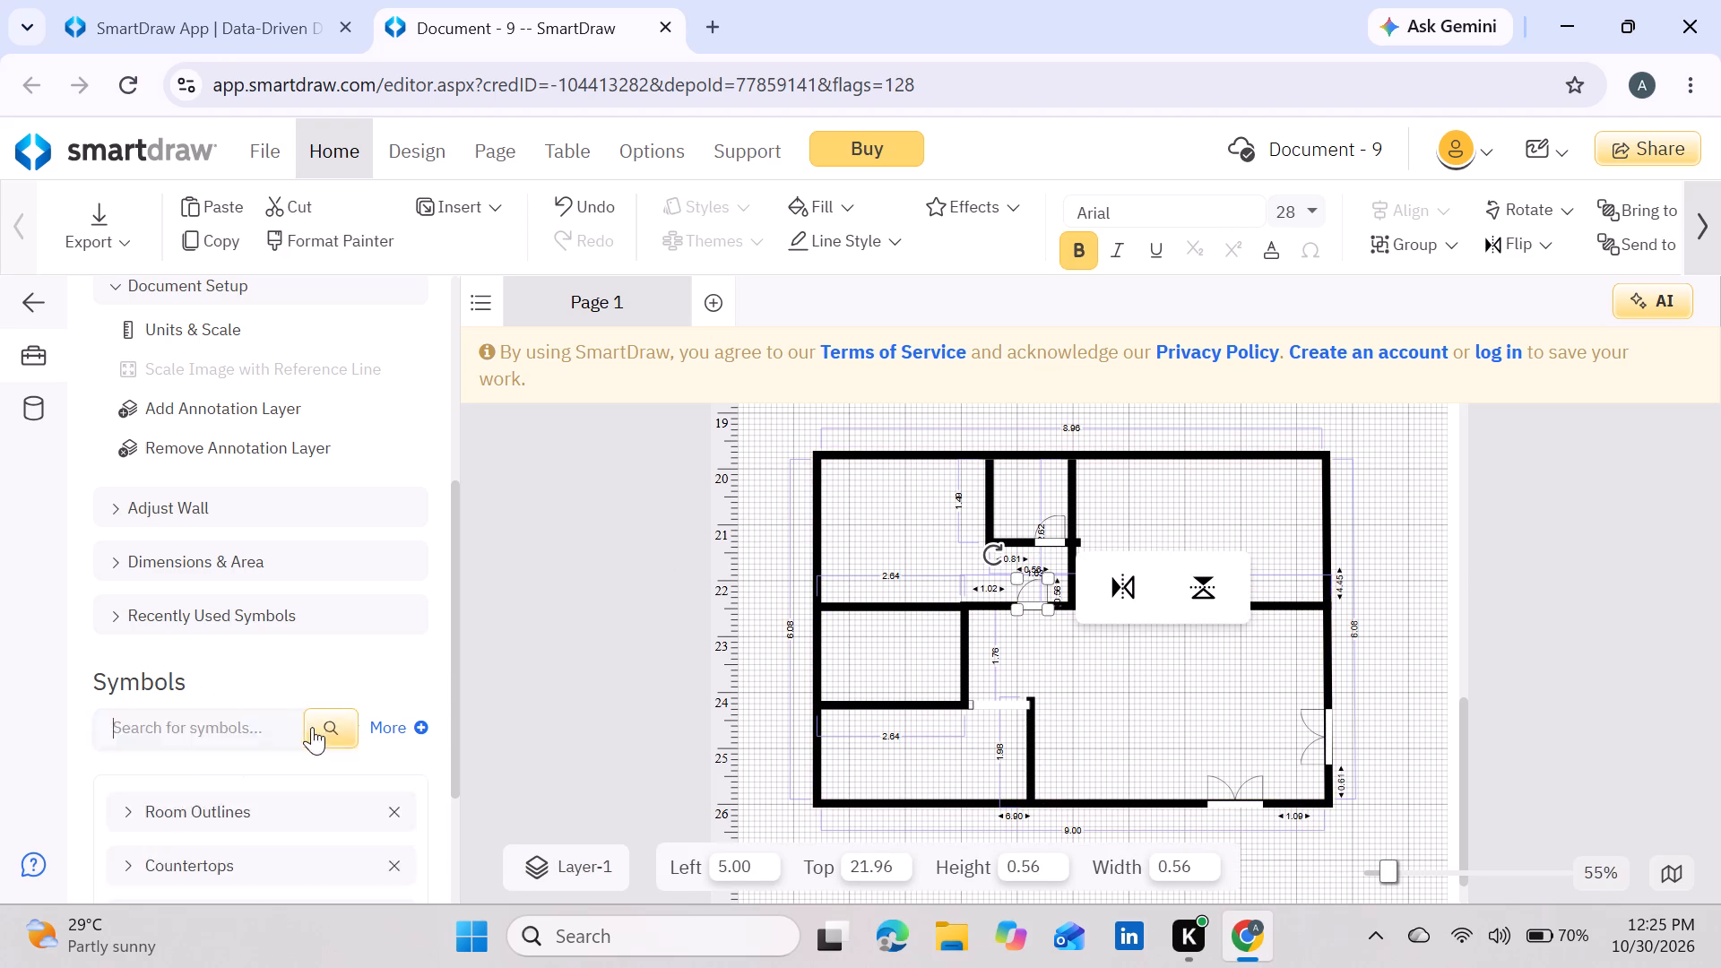
click(213, 729)
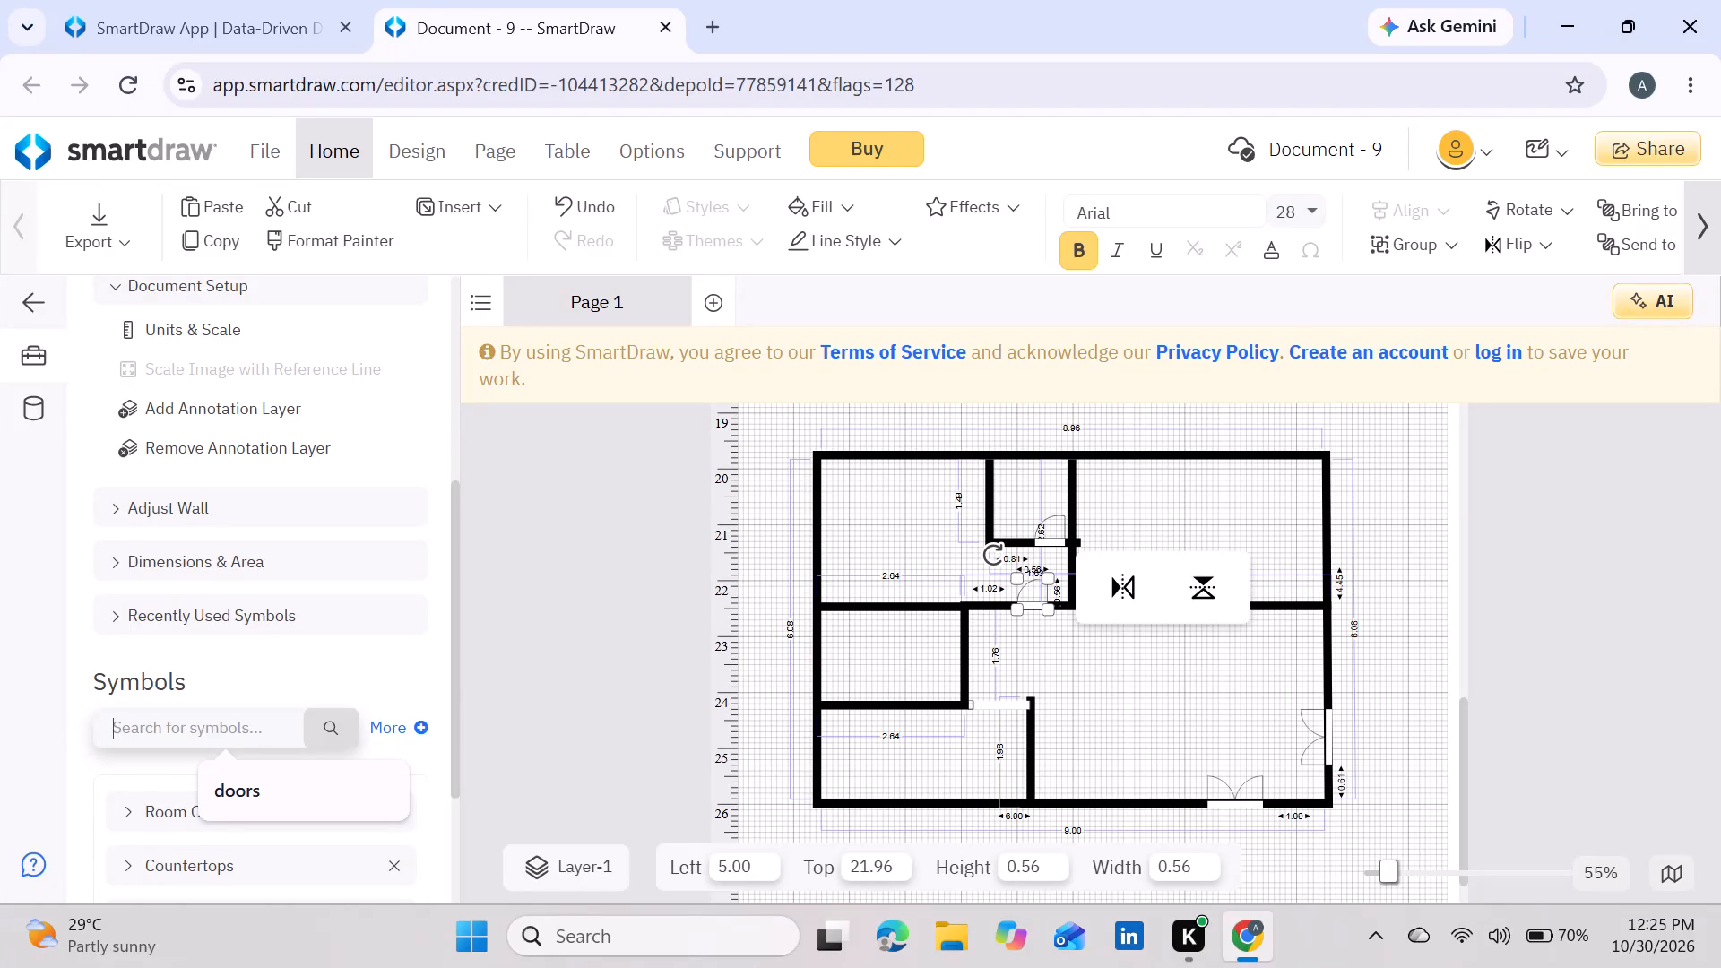
text(beds)
key(Return)
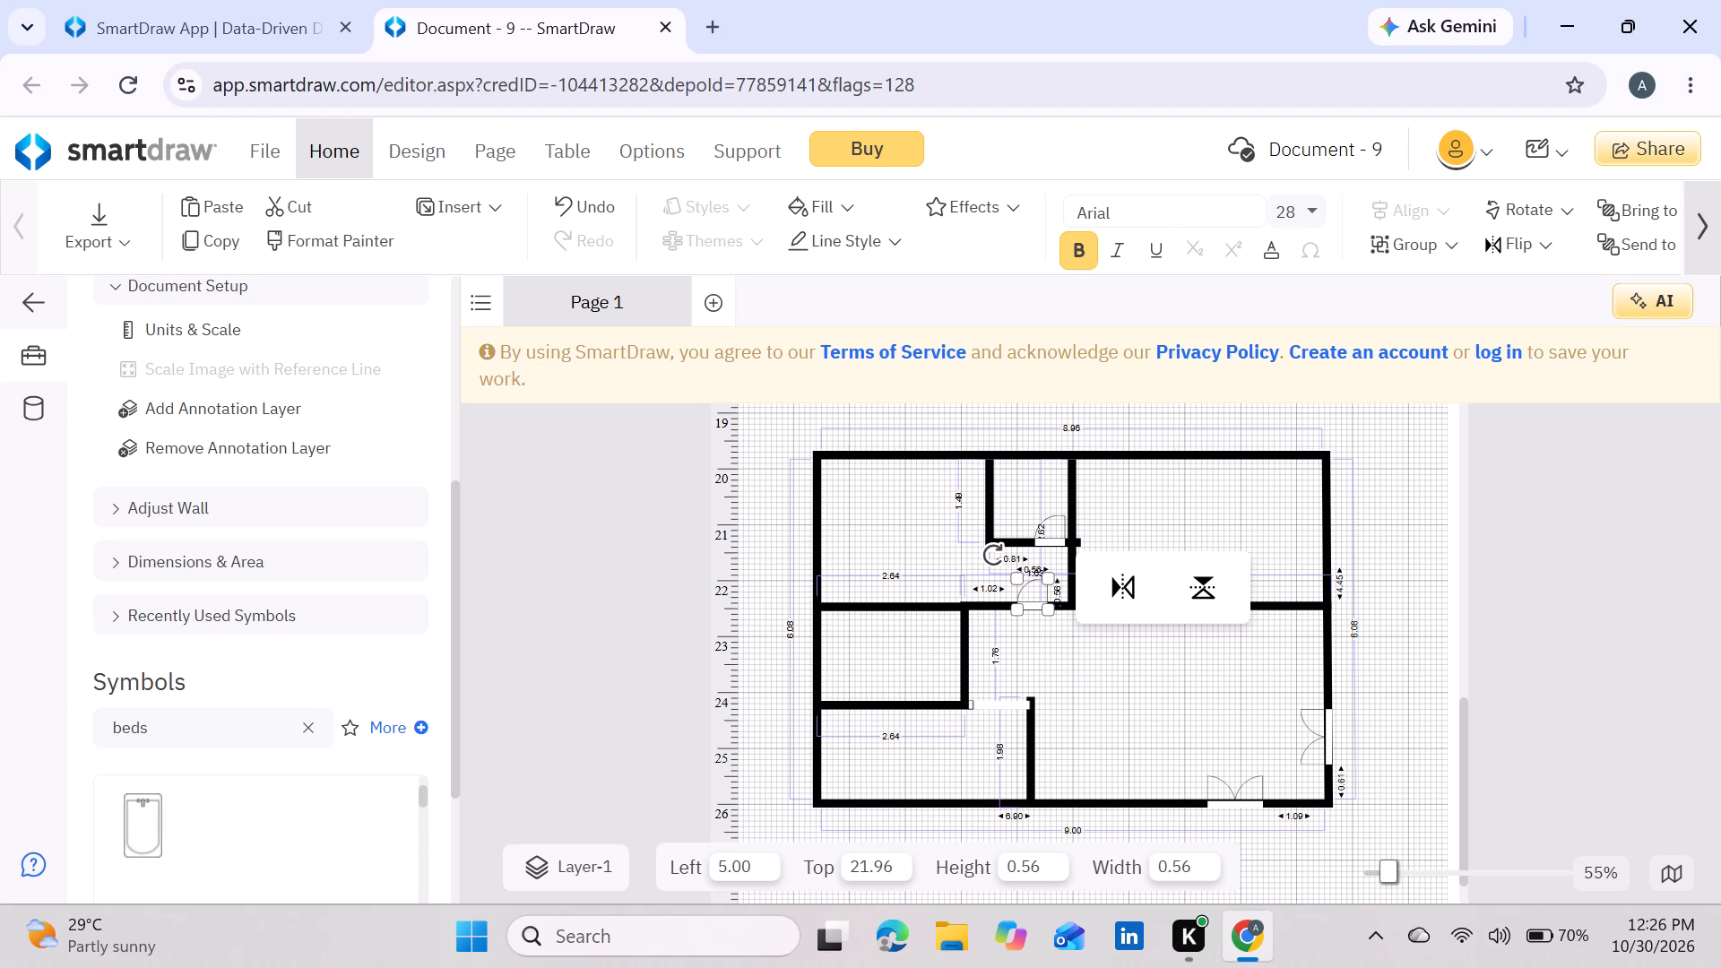
scroll(217, 799, down, 2)
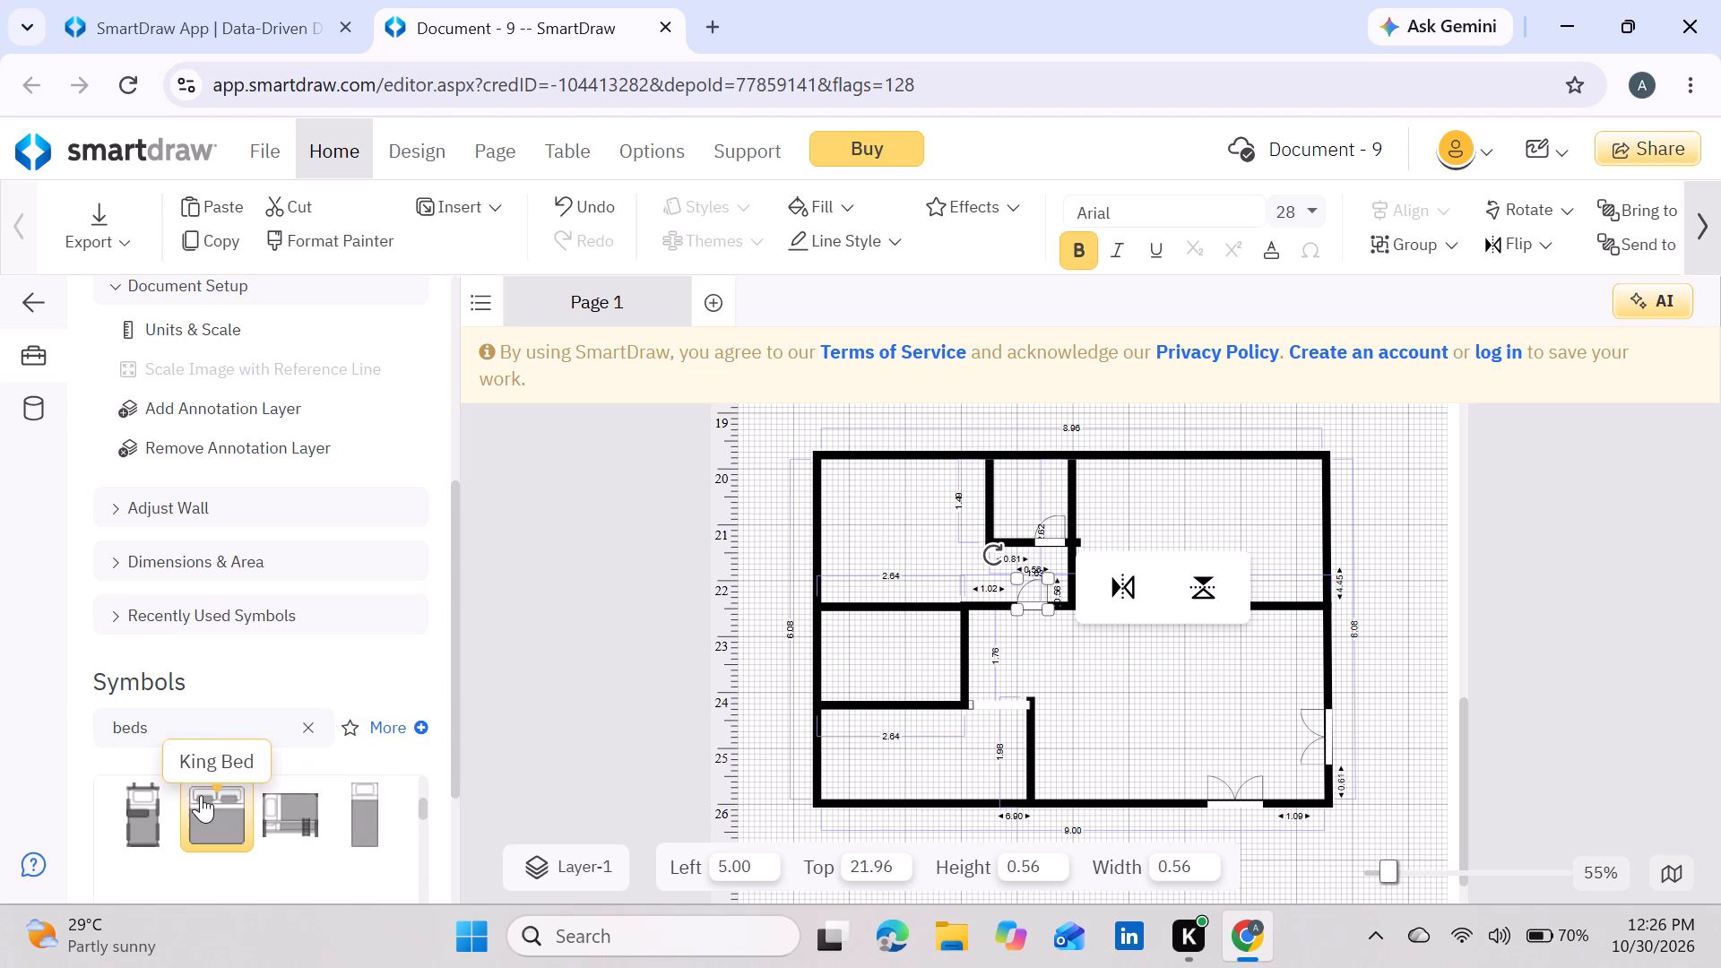
scroll(200, 795, up, 1)
scroll(206, 813, down, 1)
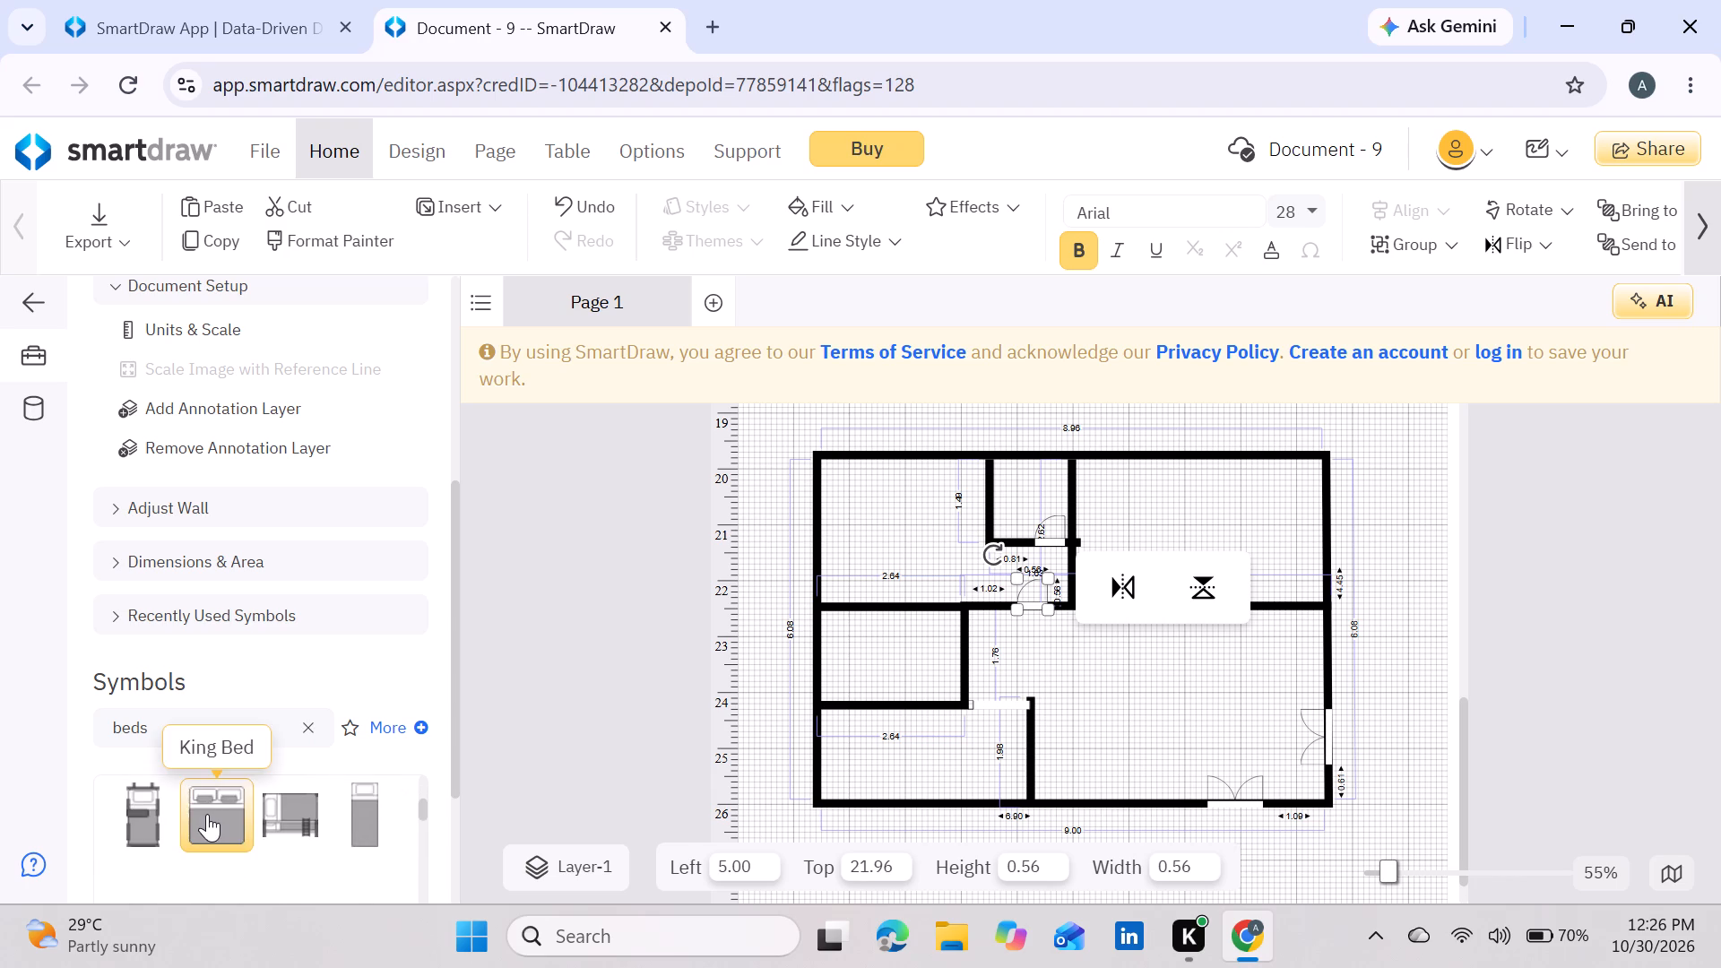
Place a California King Bed in the plan's upper-left room and rotate it 90° so its headboard faces the left outer wall.
scroll(207, 814, up, 1)
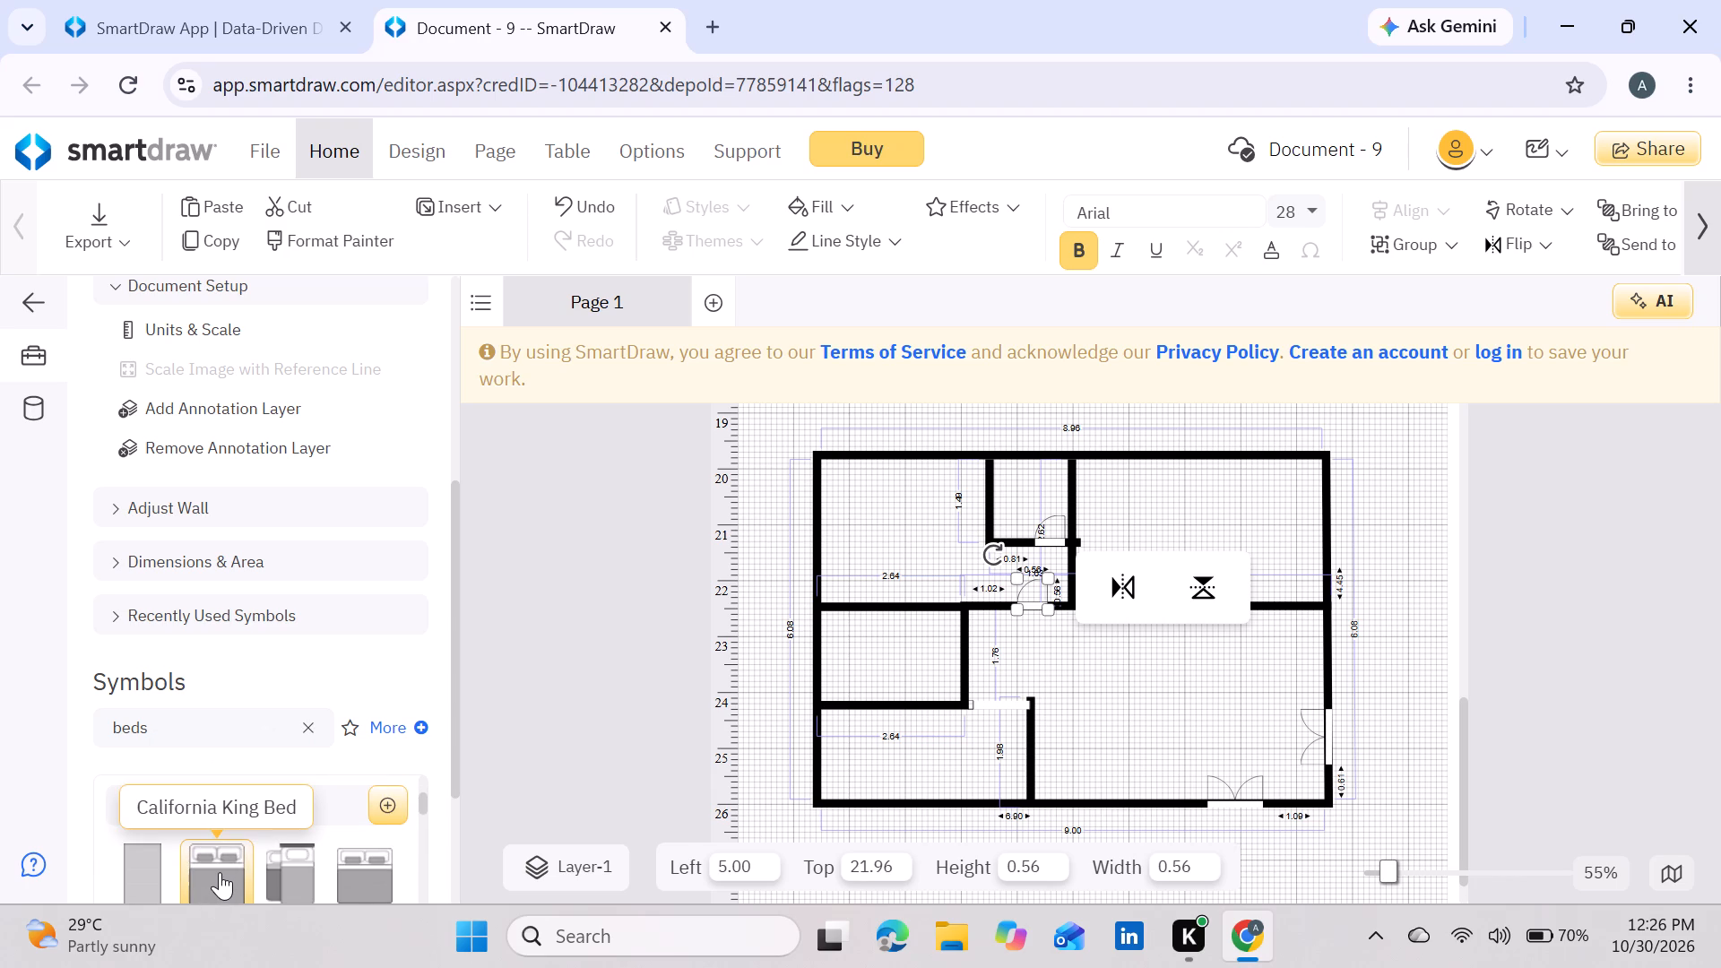
click(220, 872)
drag(220, 872, 905, 514)
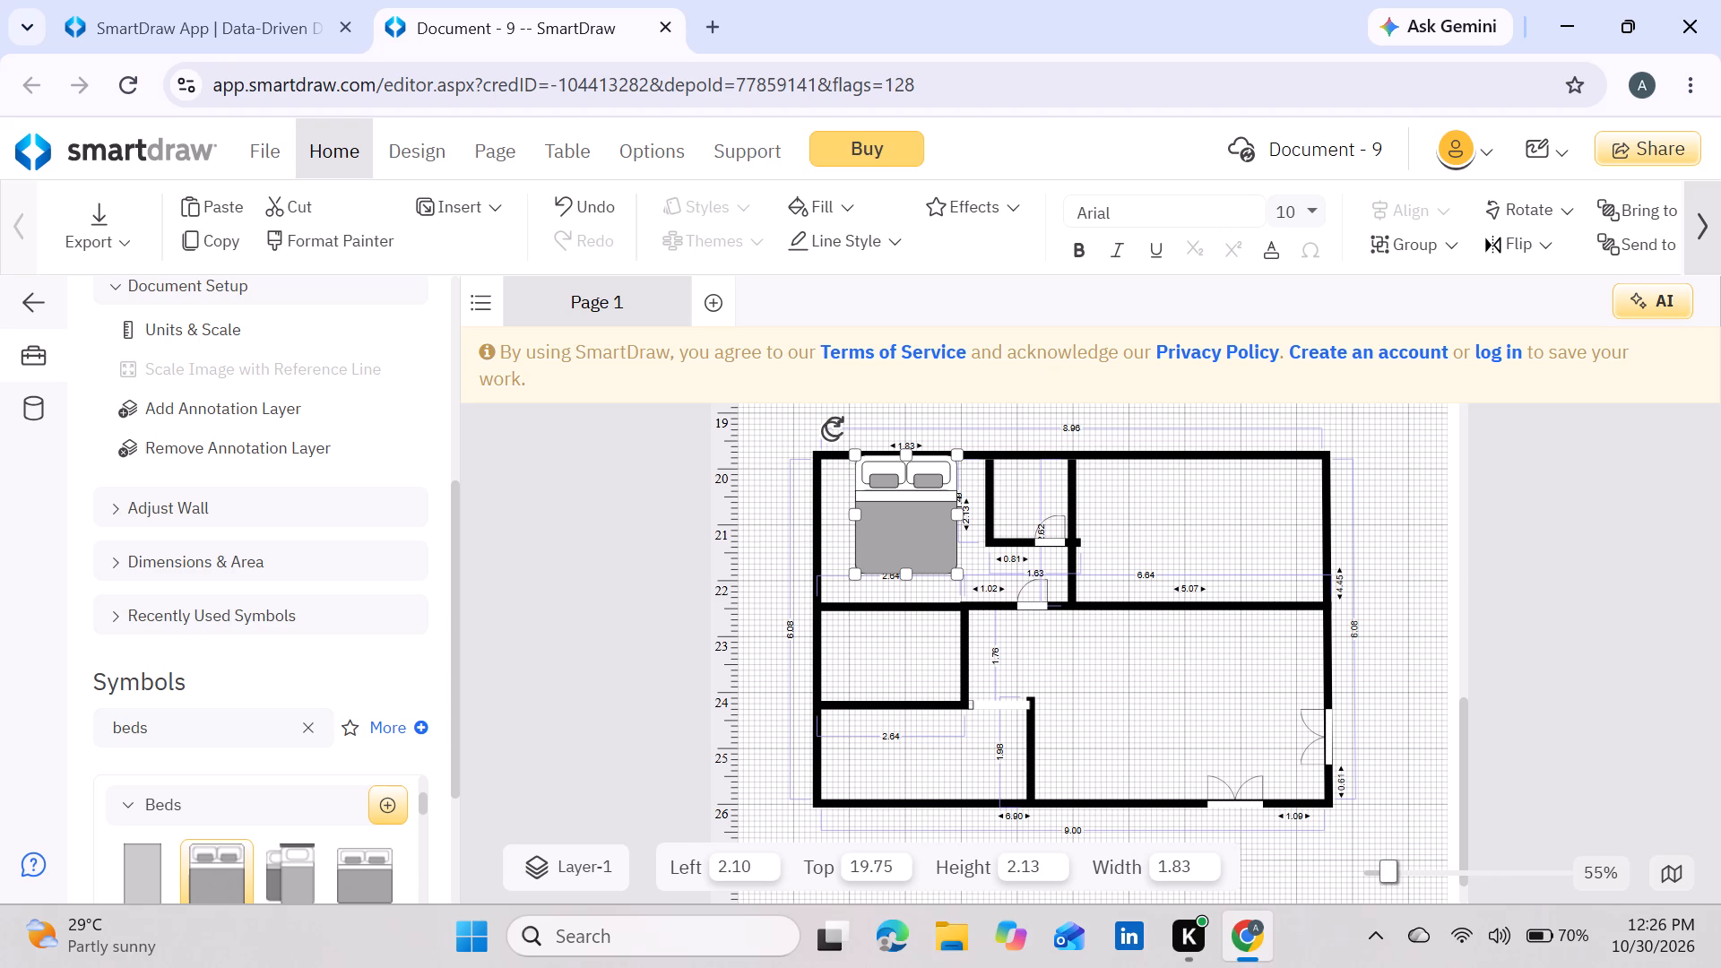
drag(835, 427, 778, 533)
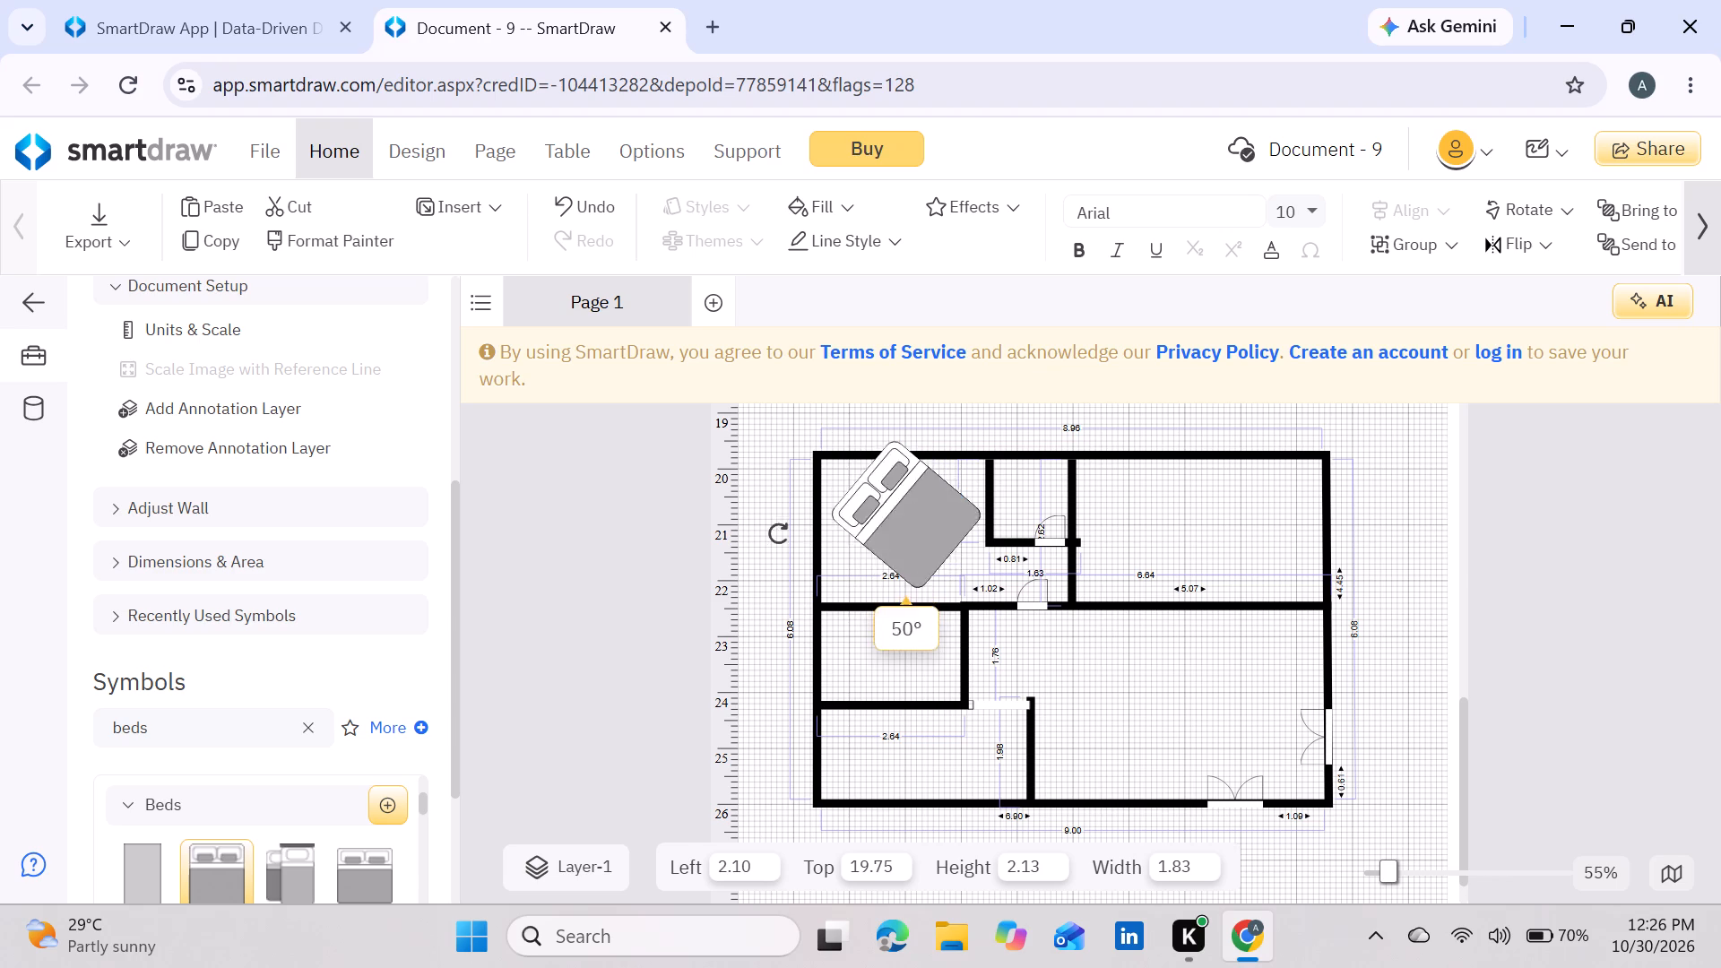
drag(778, 533, 785, 612)
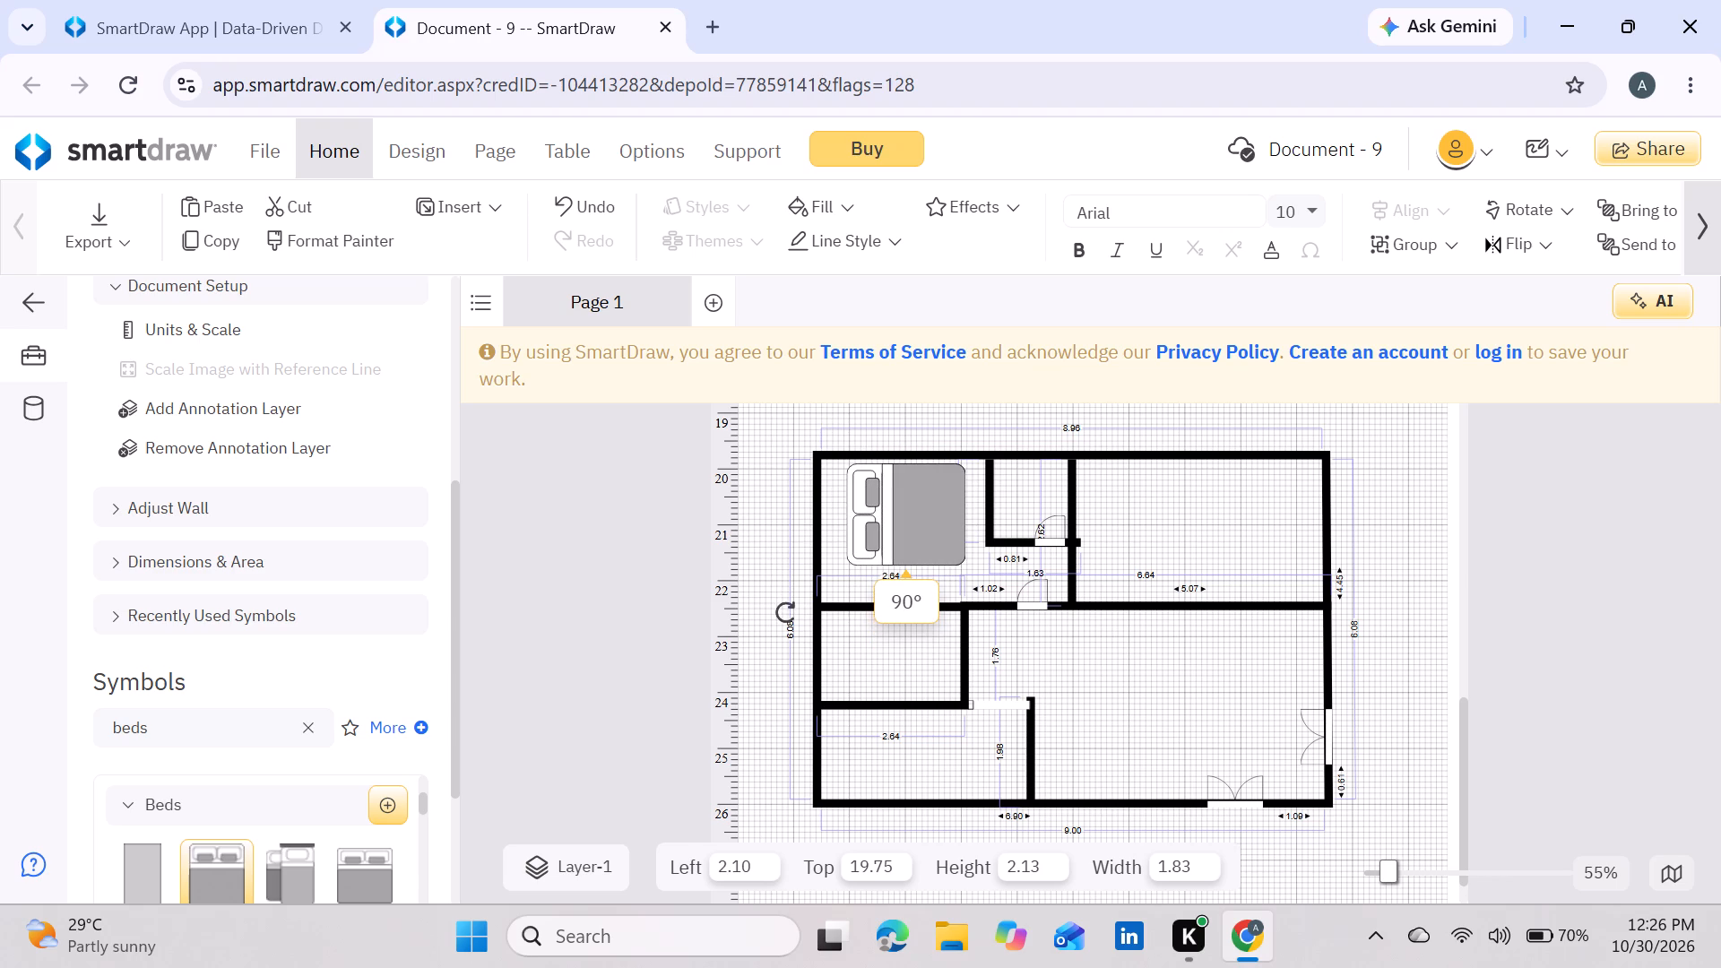
drag(785, 612, 785, 613)
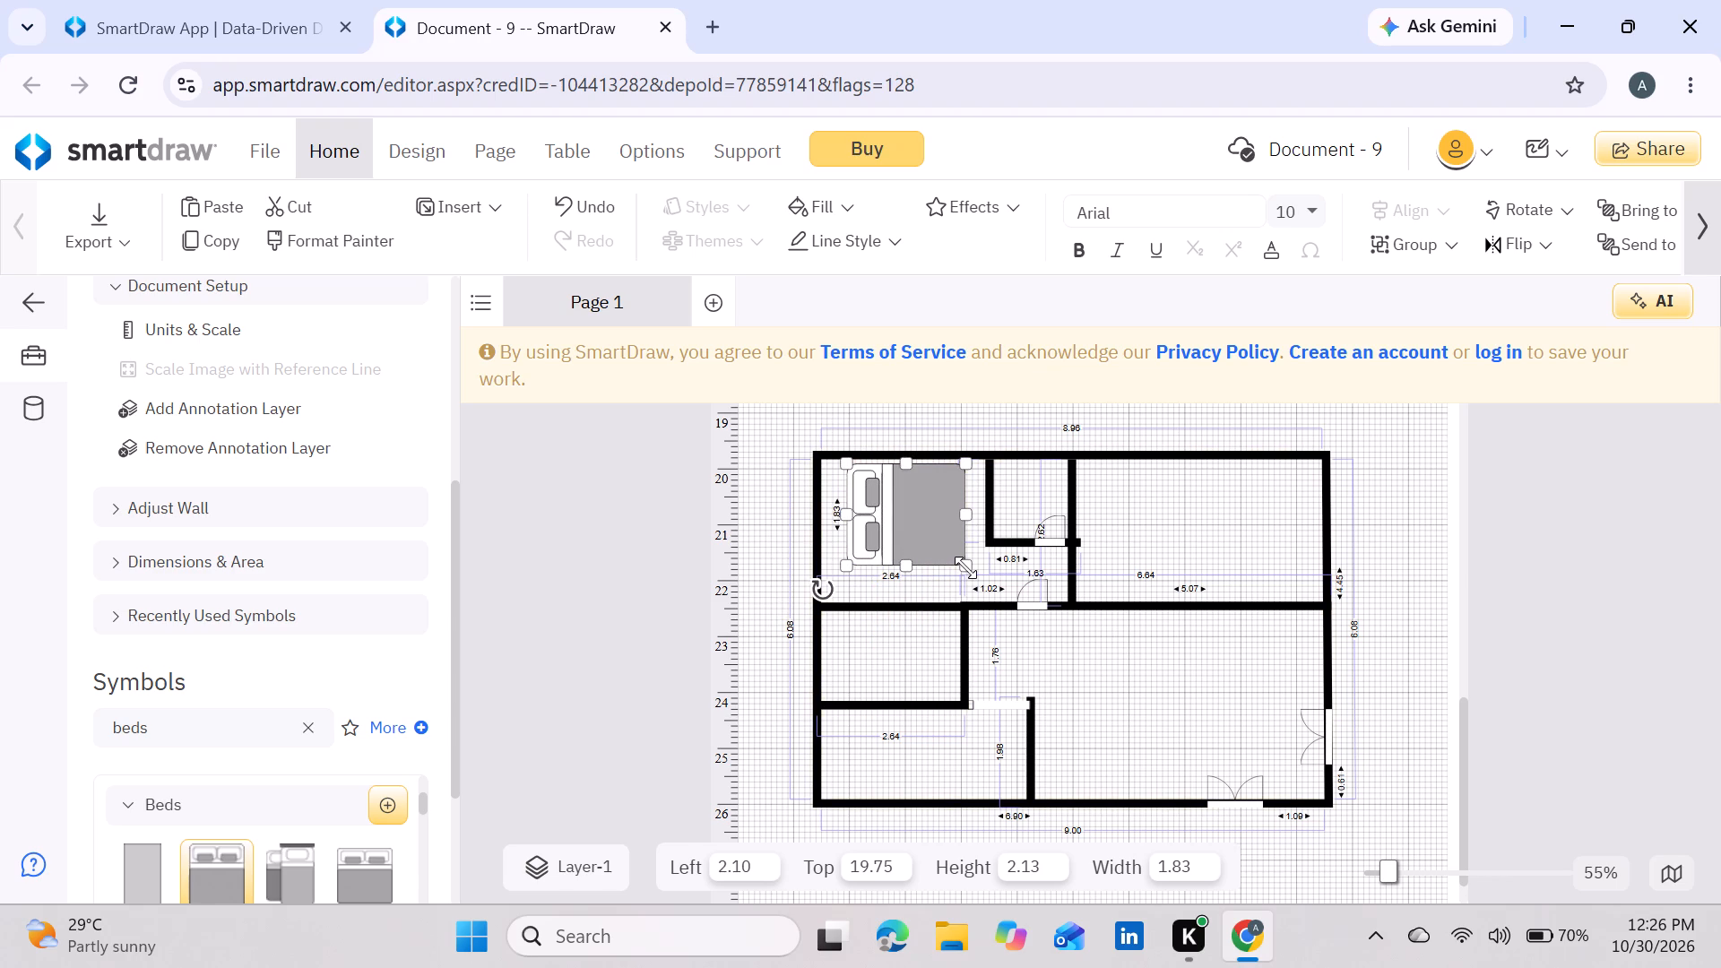
Narrow the bed to about 1.30 wide and move it into the room's lower-left corner, at about left 1.95, top 20.65.
click(965, 567)
drag(905, 568, 913, 555)
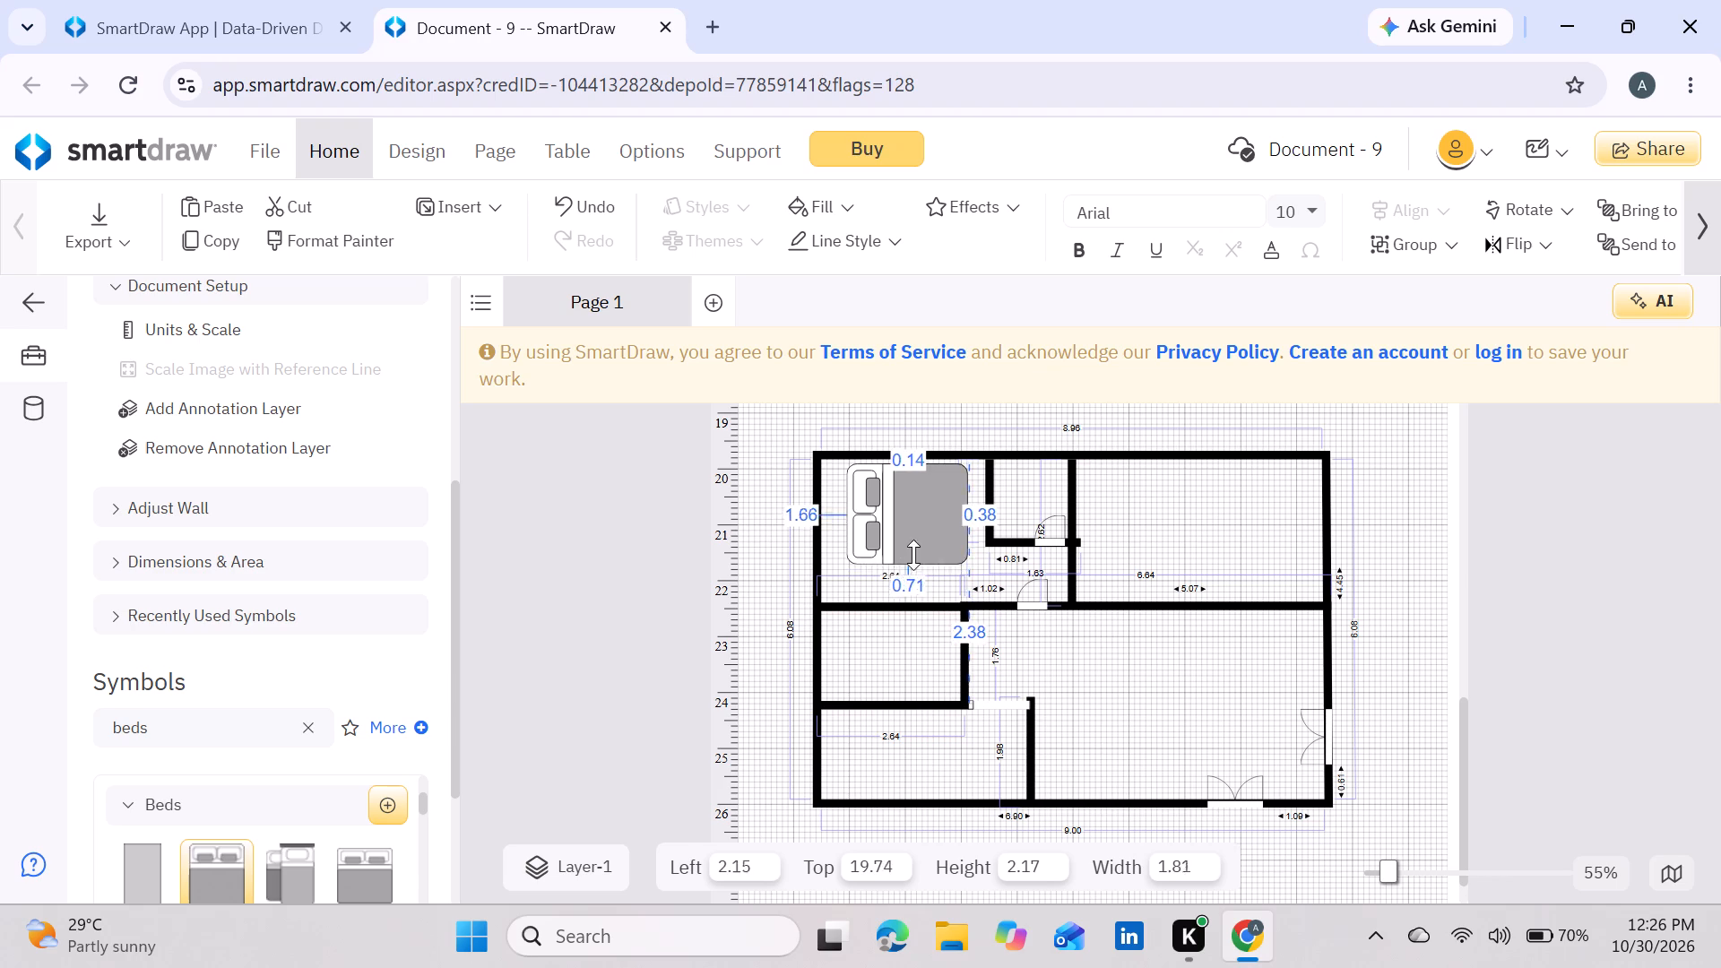
drag(913, 555, 918, 535)
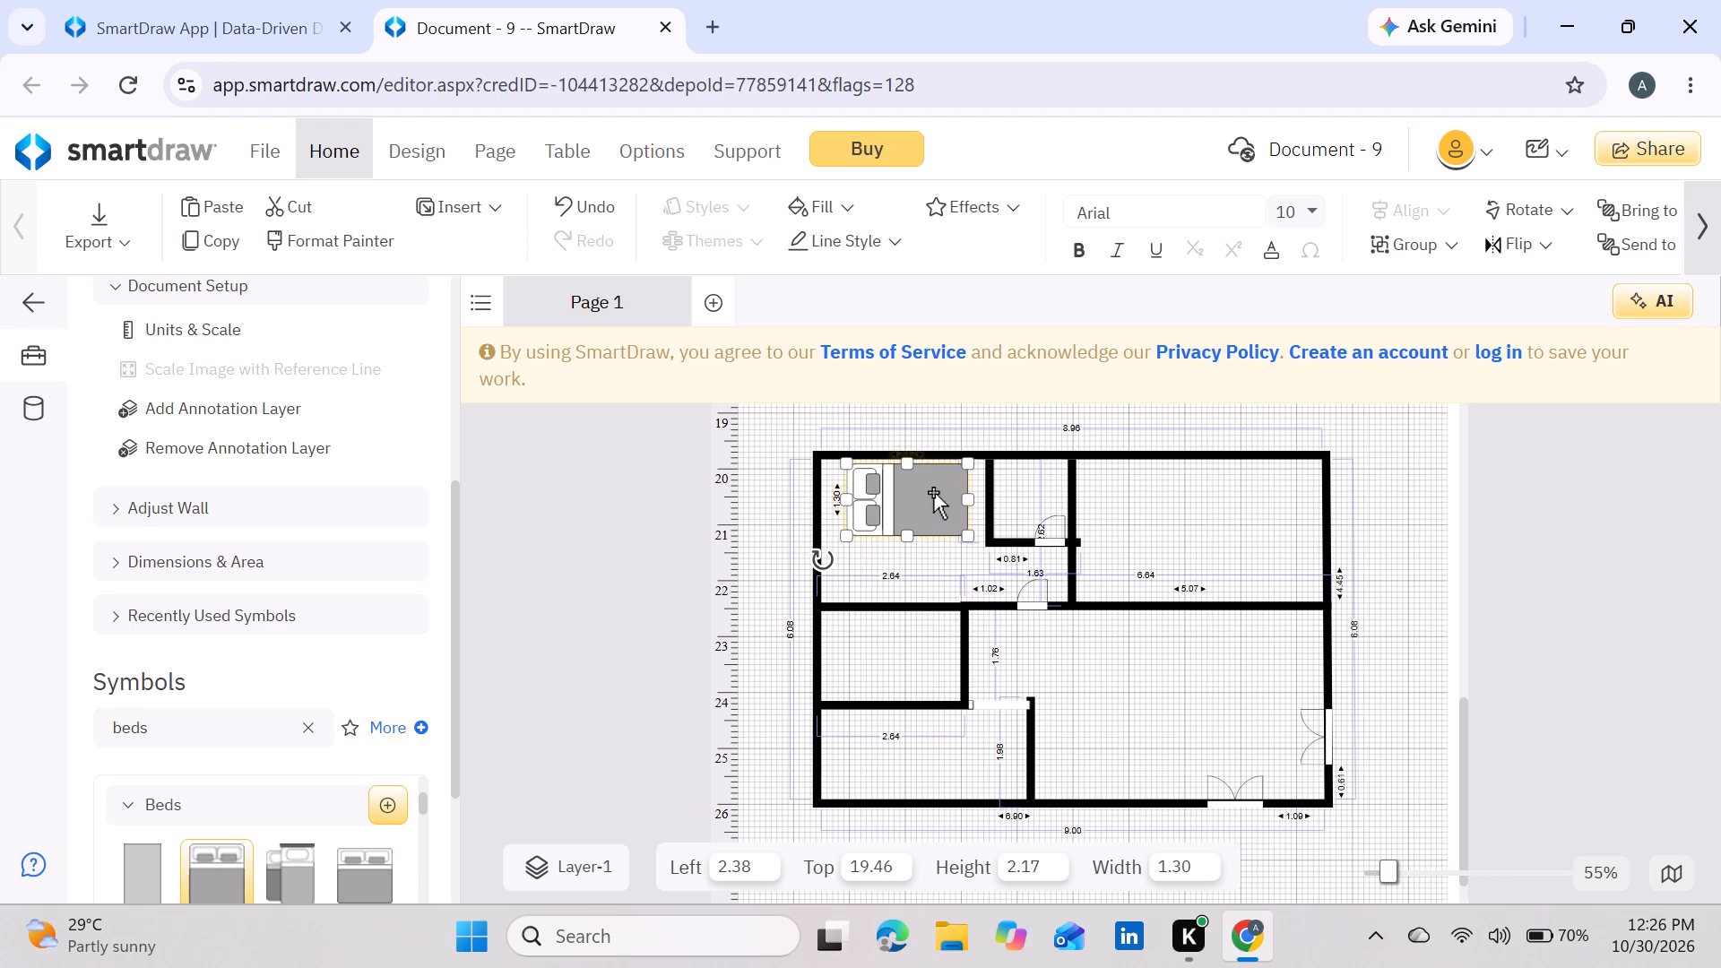
drag(933, 494, 907, 501)
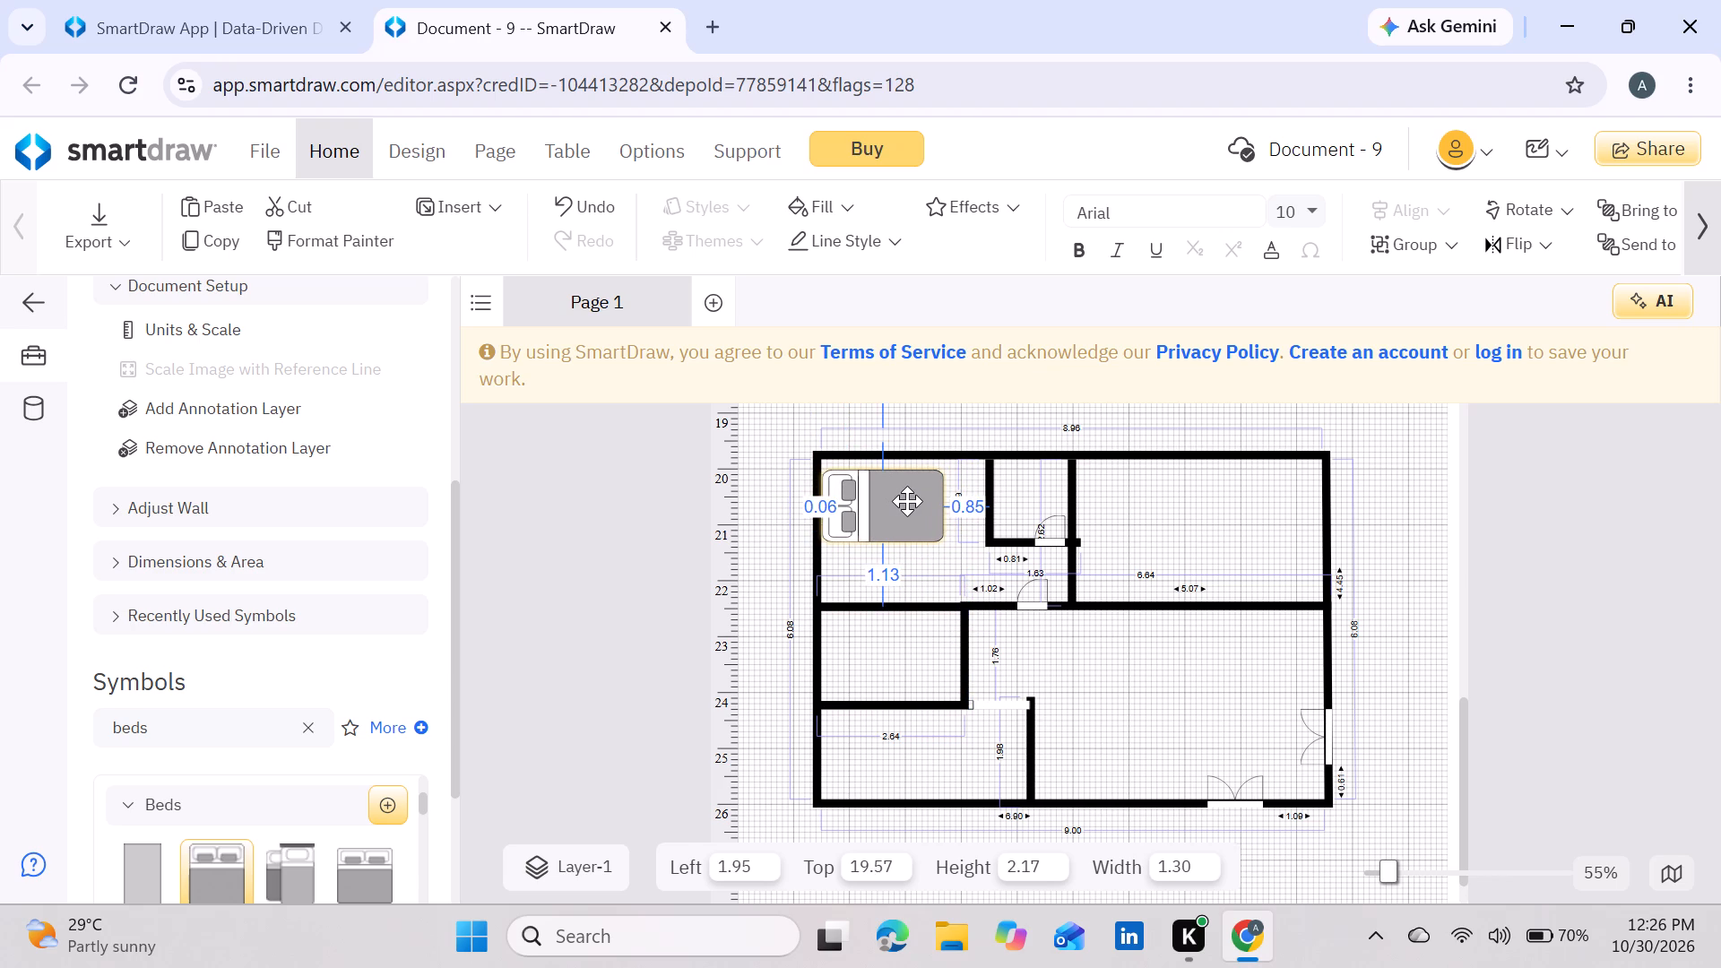
drag(907, 501, 898, 549)
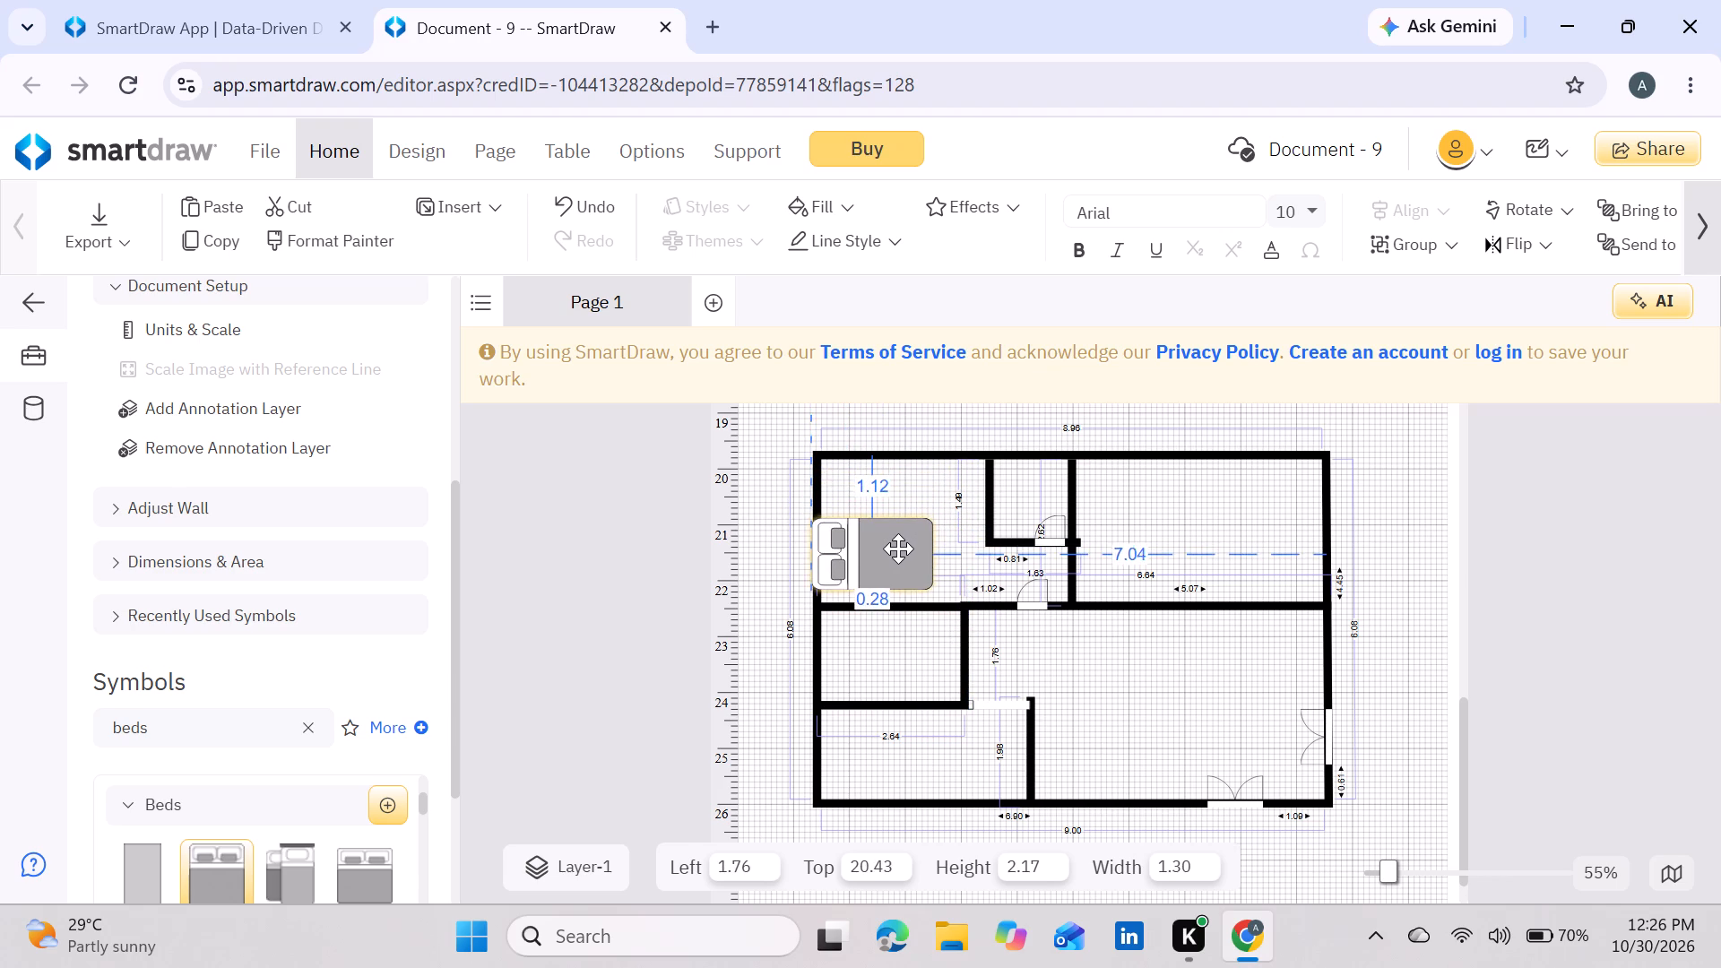
drag(898, 549, 909, 561)
click(665, 523)
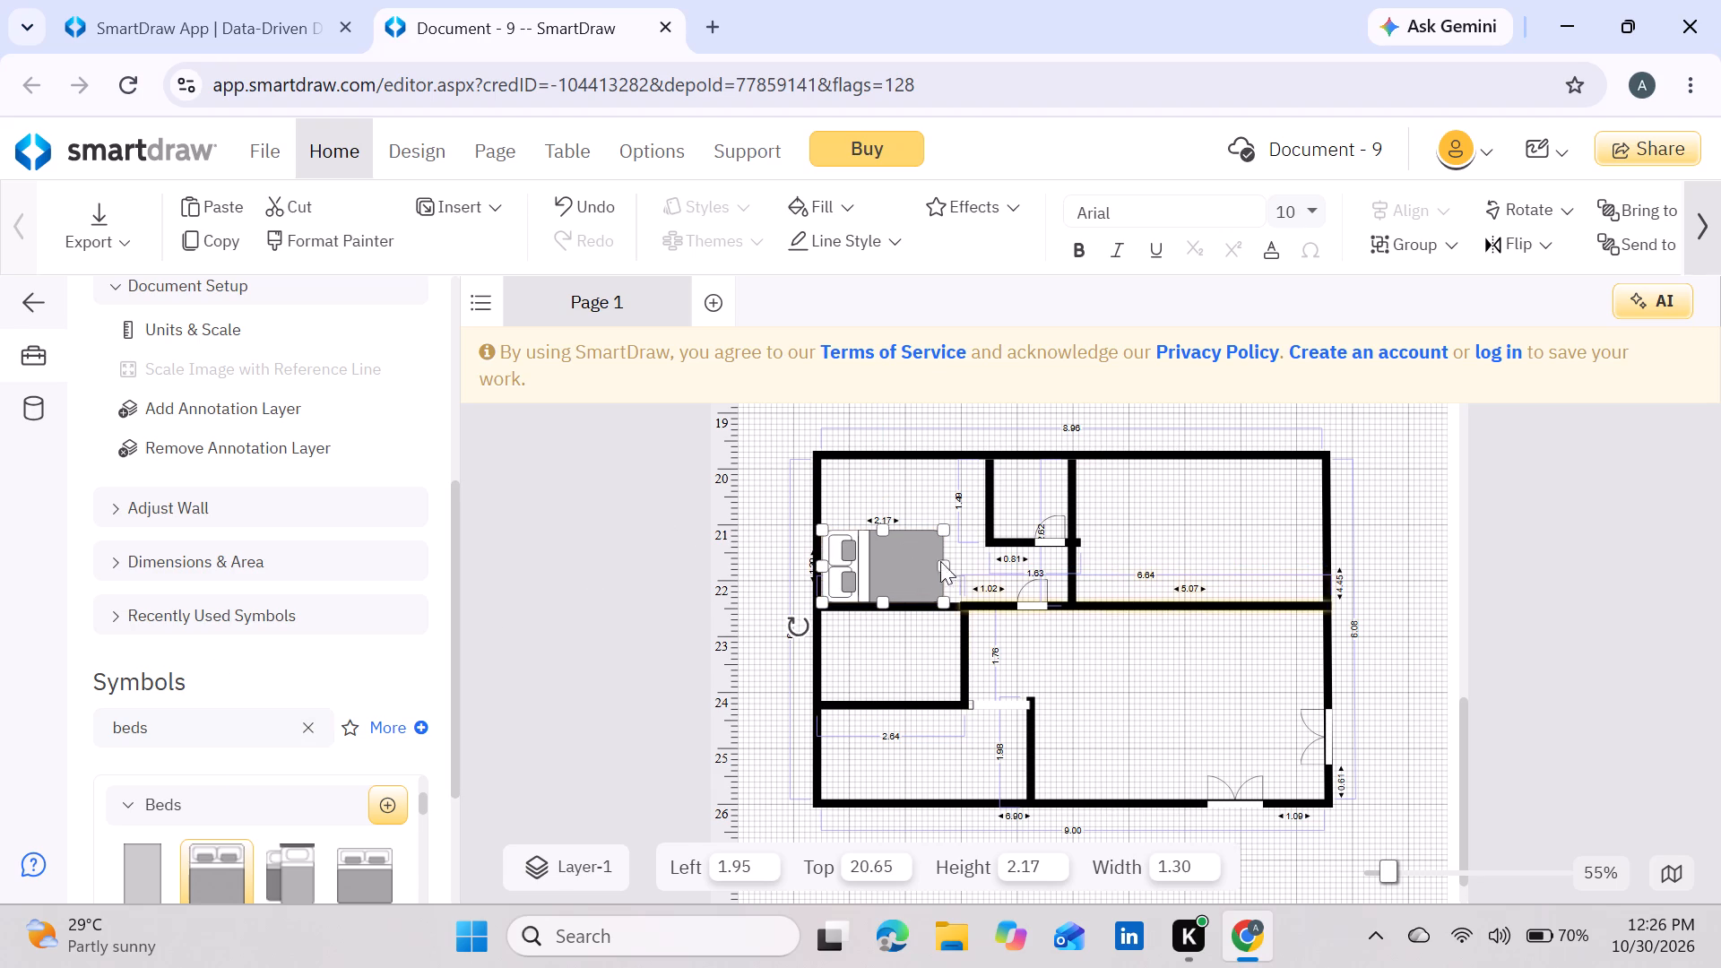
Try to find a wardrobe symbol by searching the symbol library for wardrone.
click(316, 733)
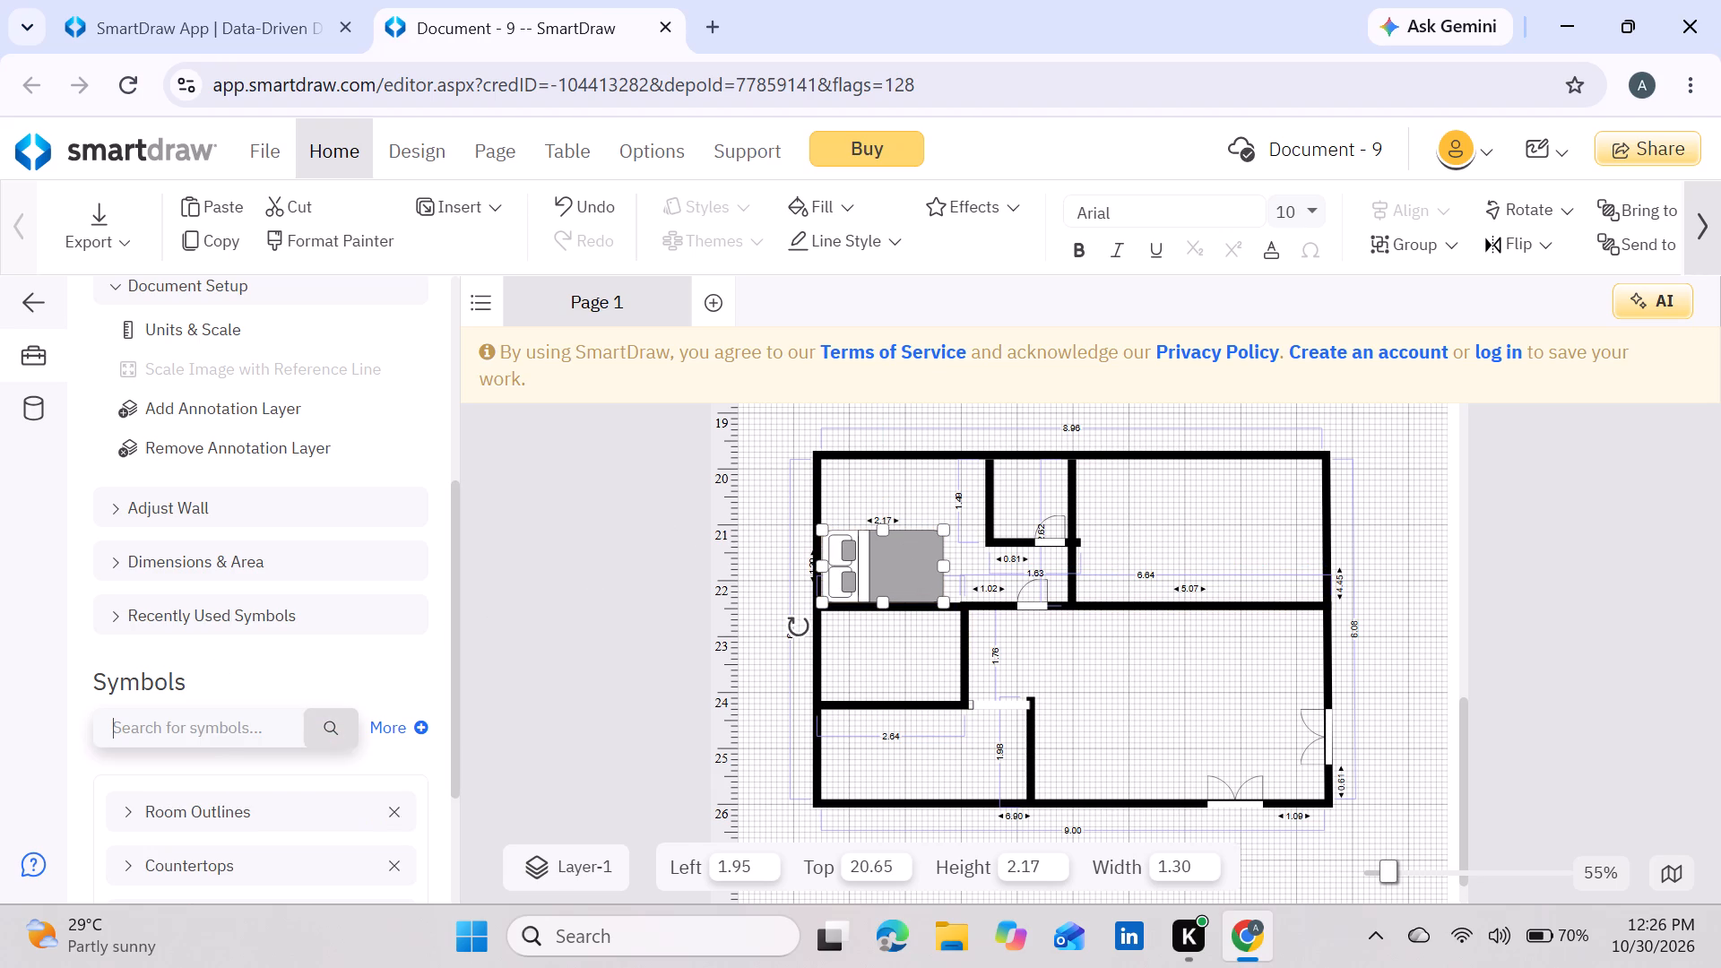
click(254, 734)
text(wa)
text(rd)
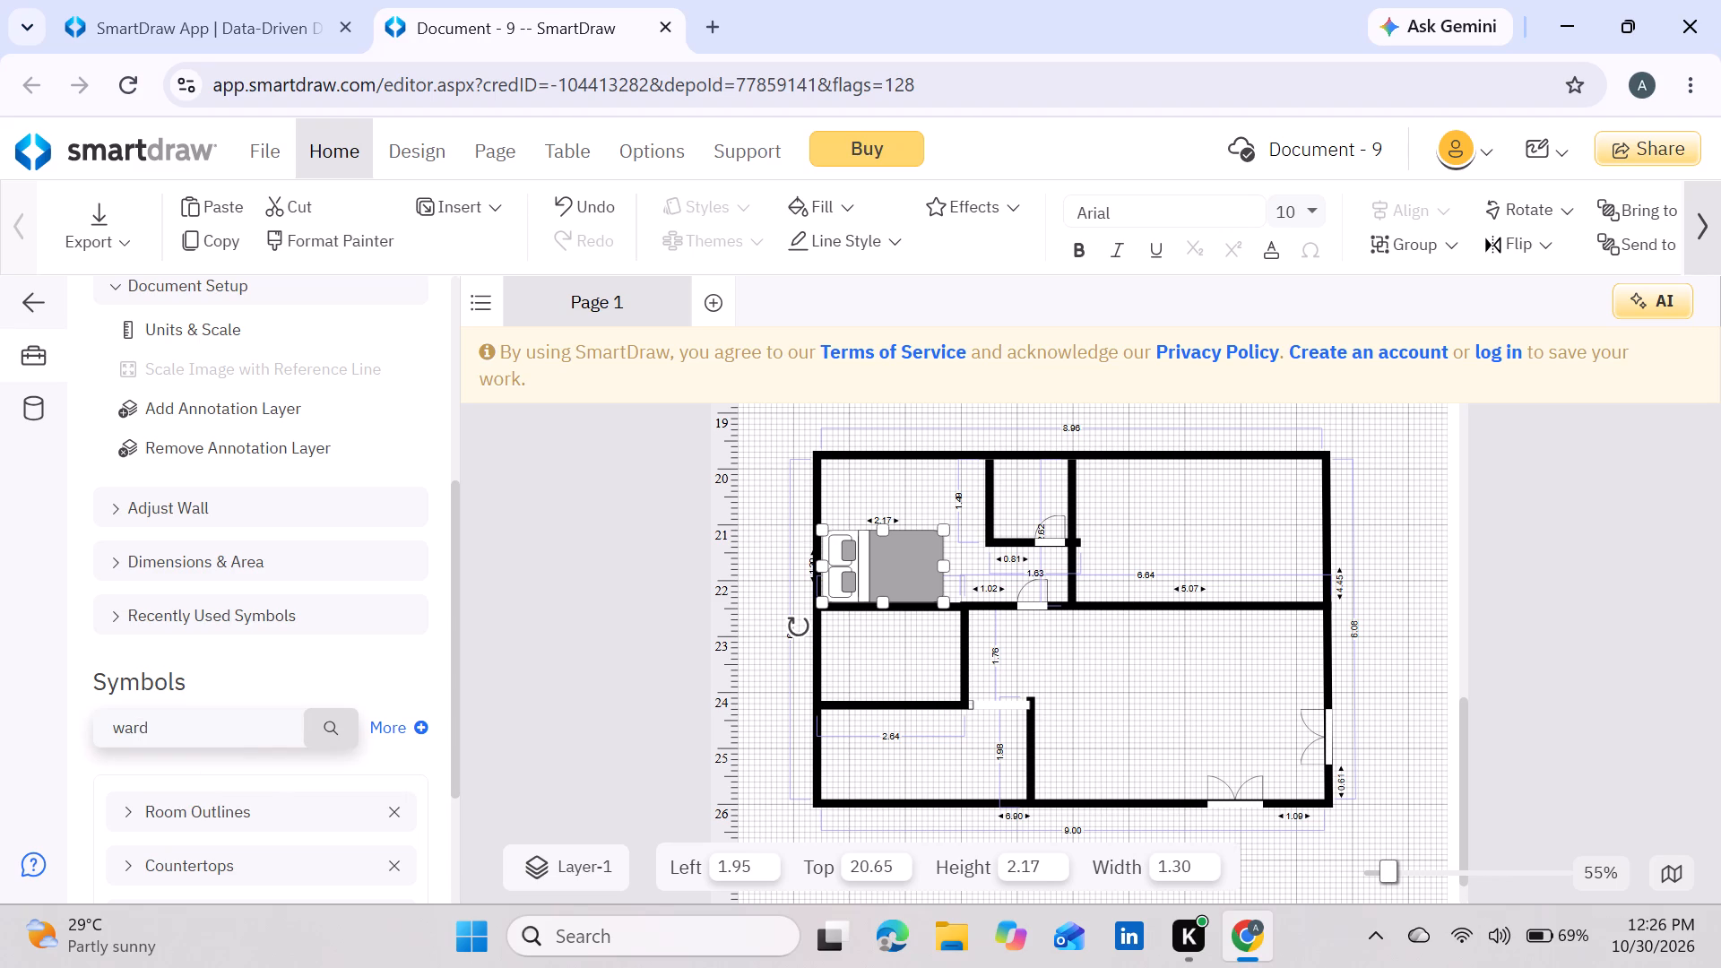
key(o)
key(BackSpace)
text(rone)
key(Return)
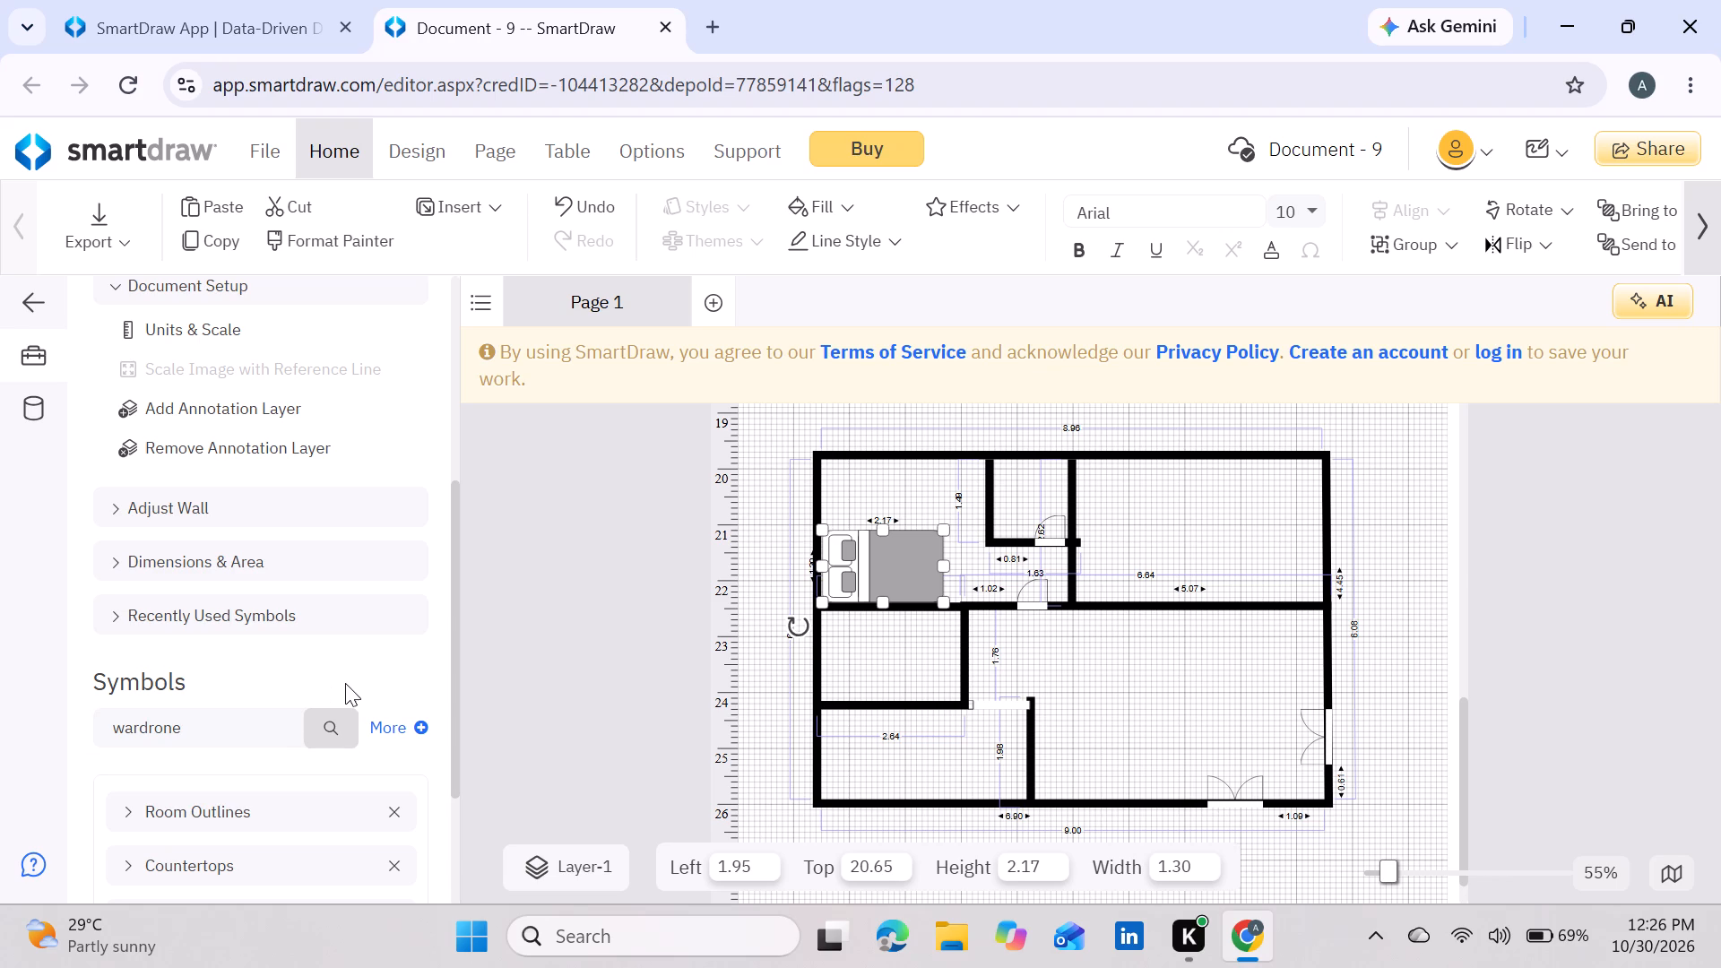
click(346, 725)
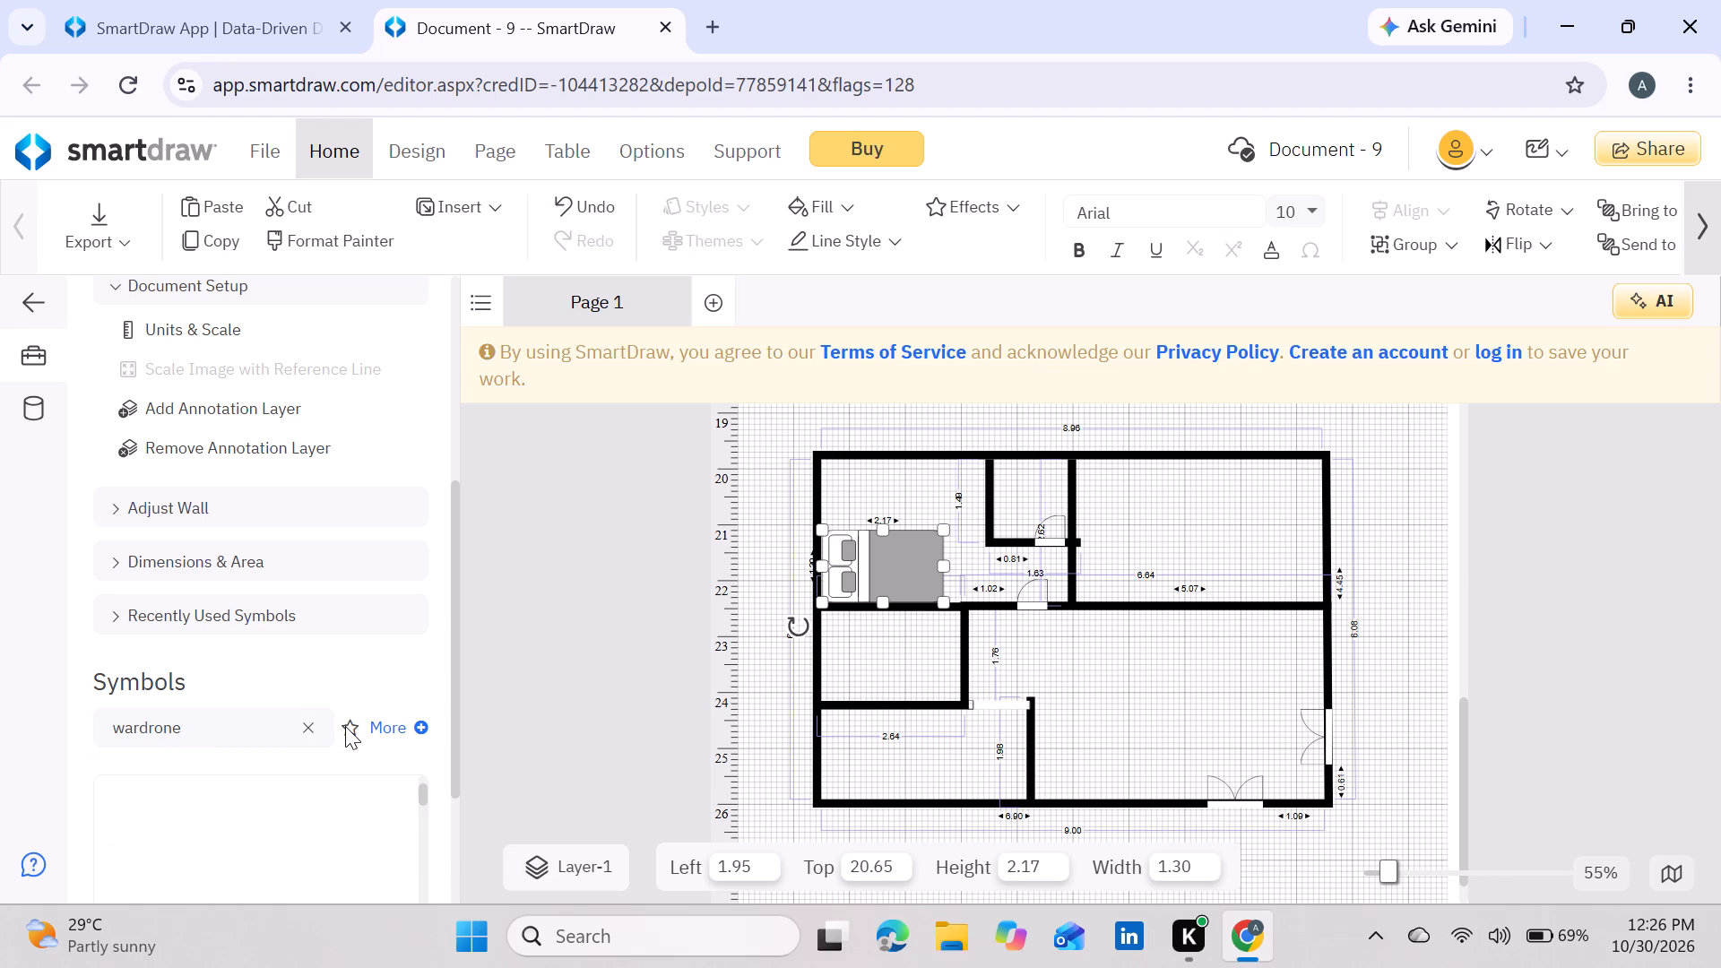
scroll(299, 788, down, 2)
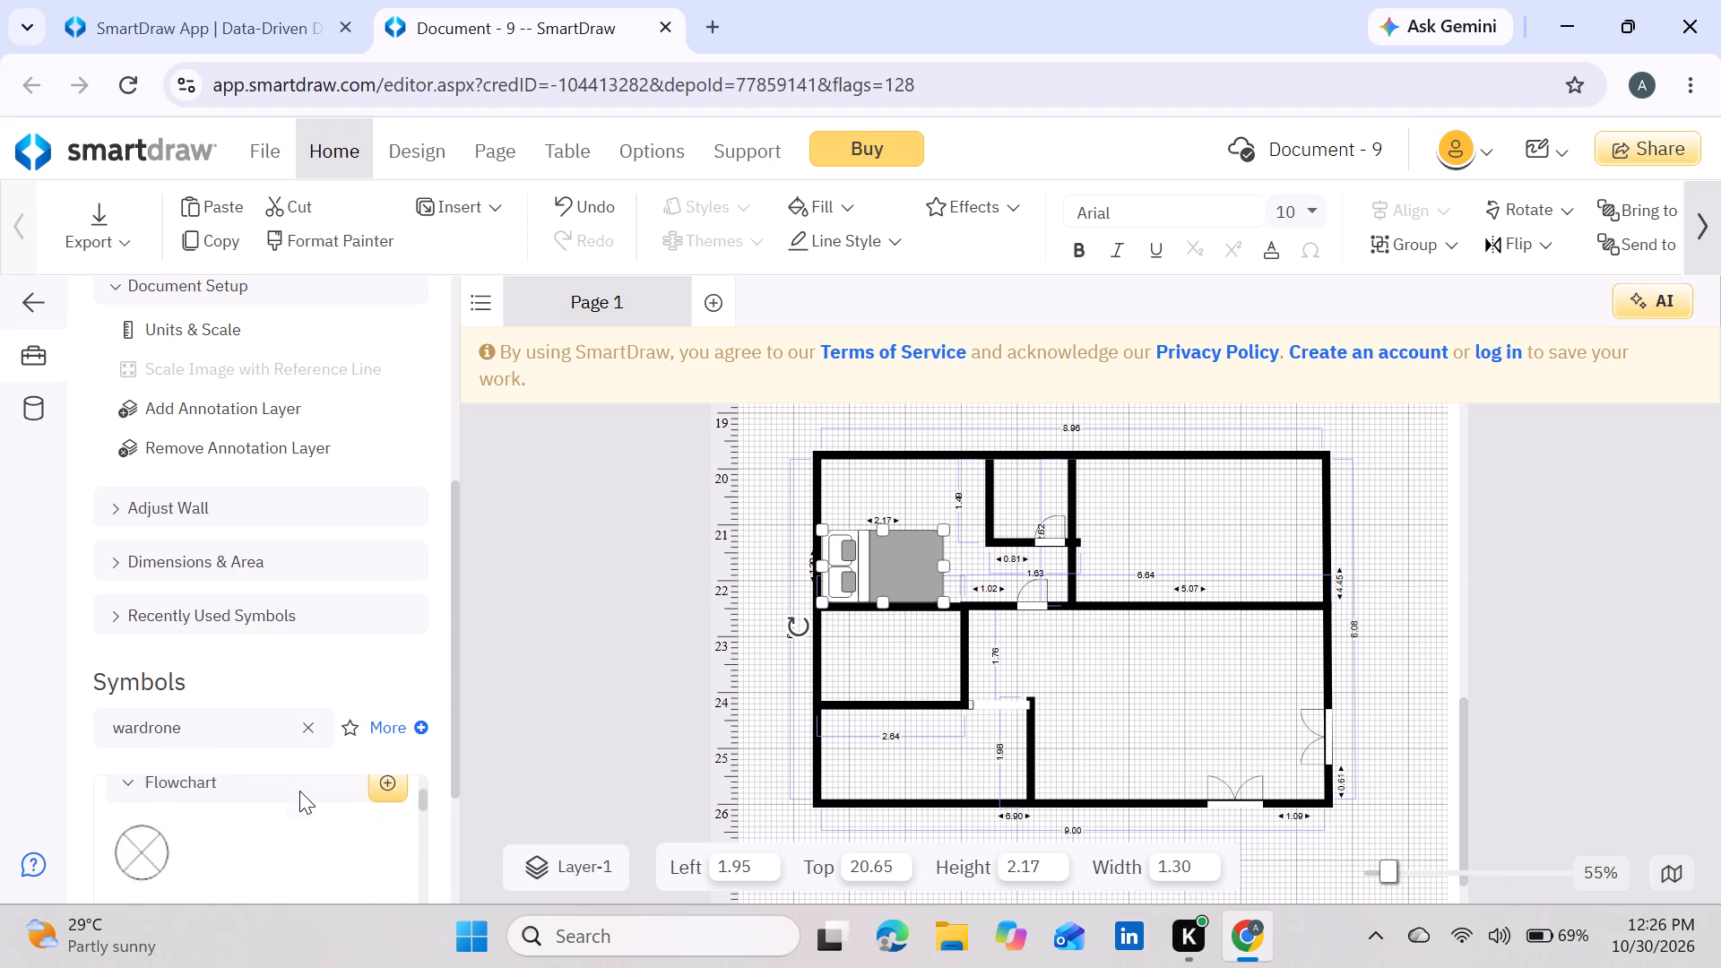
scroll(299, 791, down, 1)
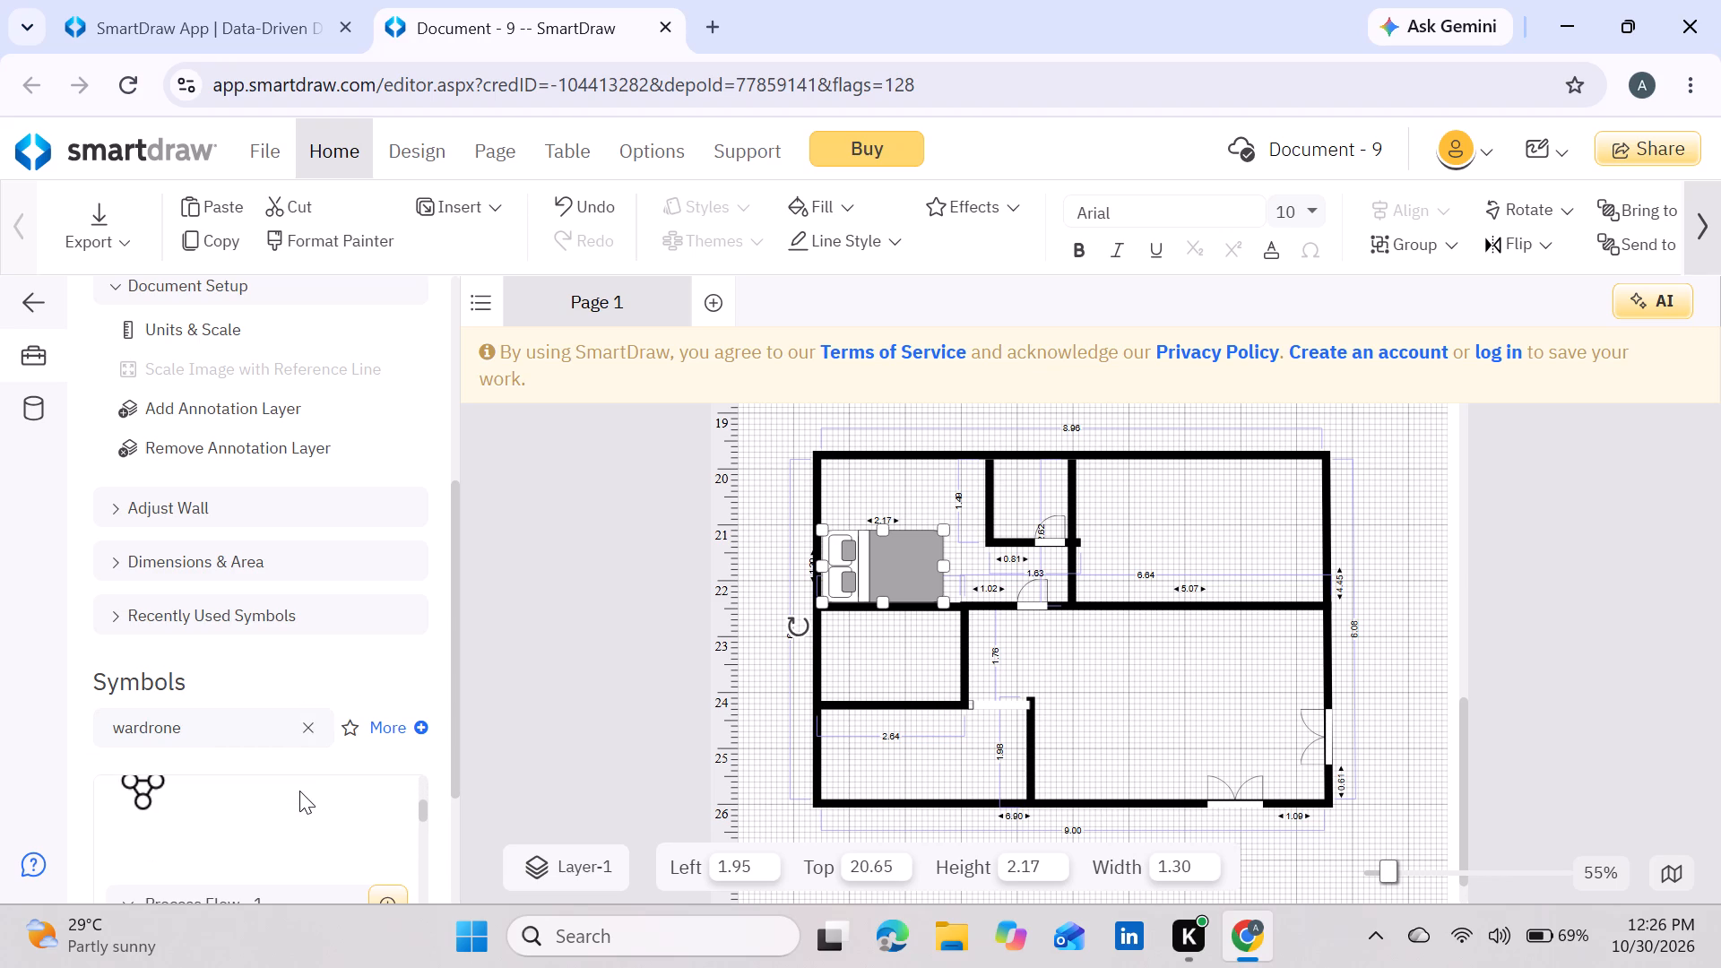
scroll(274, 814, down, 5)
Search the symbol library for wardrobe and locate the Wardrobe symbol.
click(300, 724)
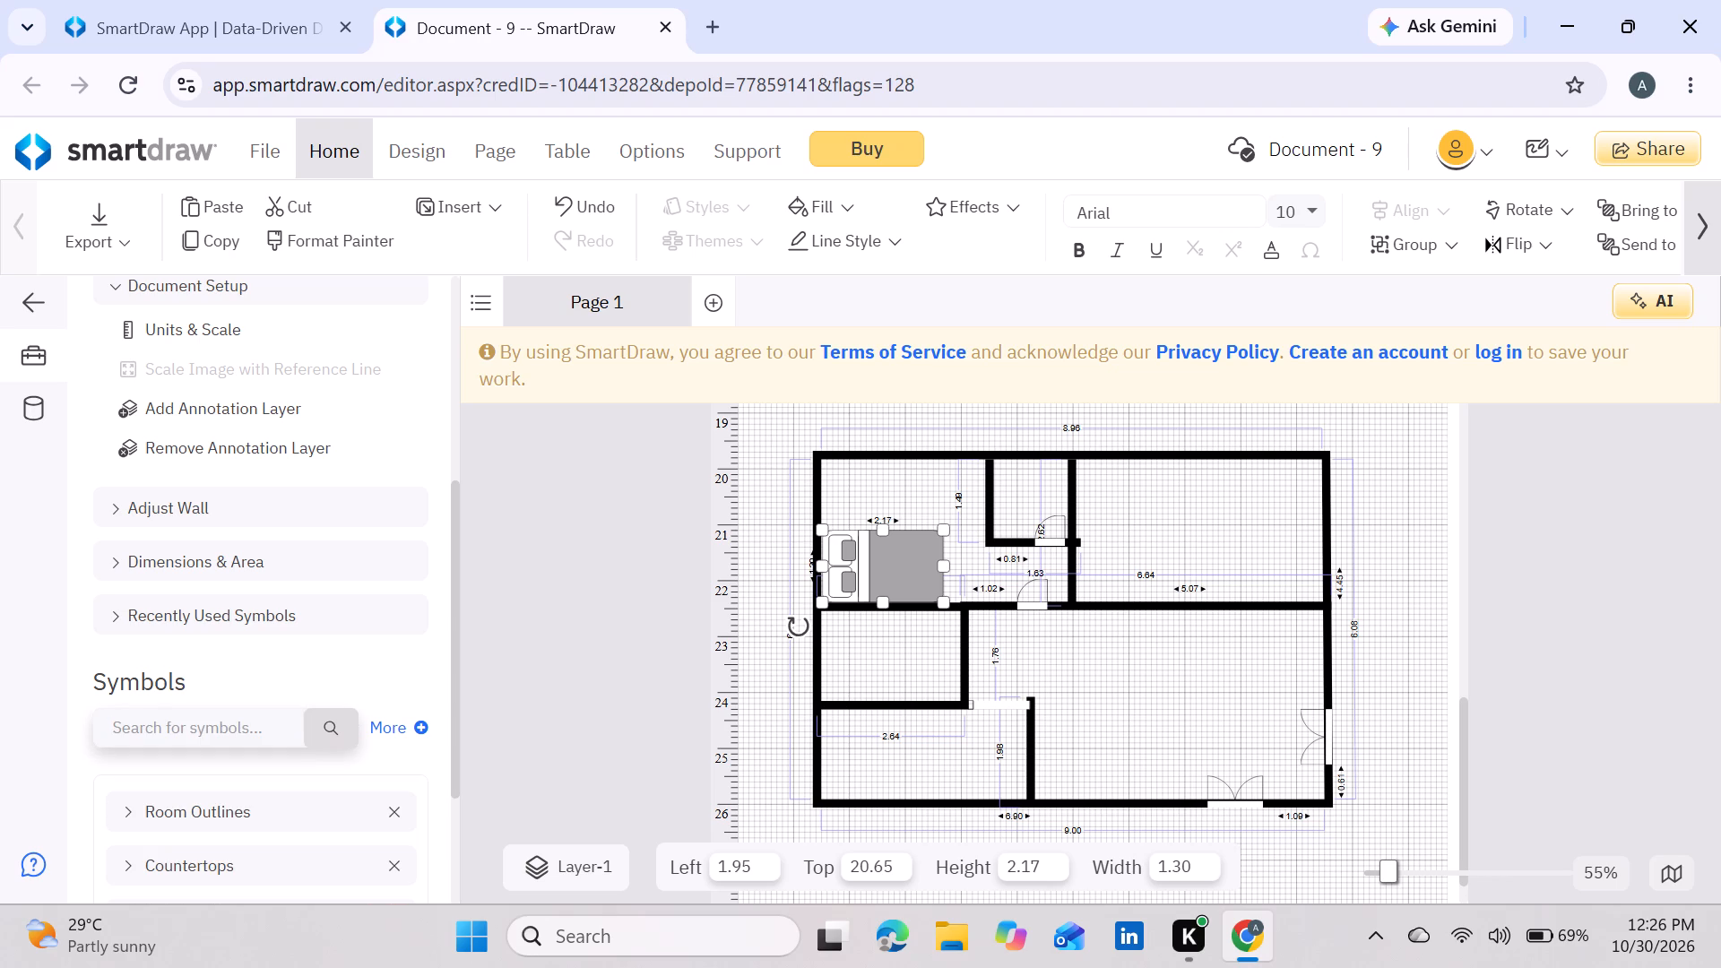
click(173, 725)
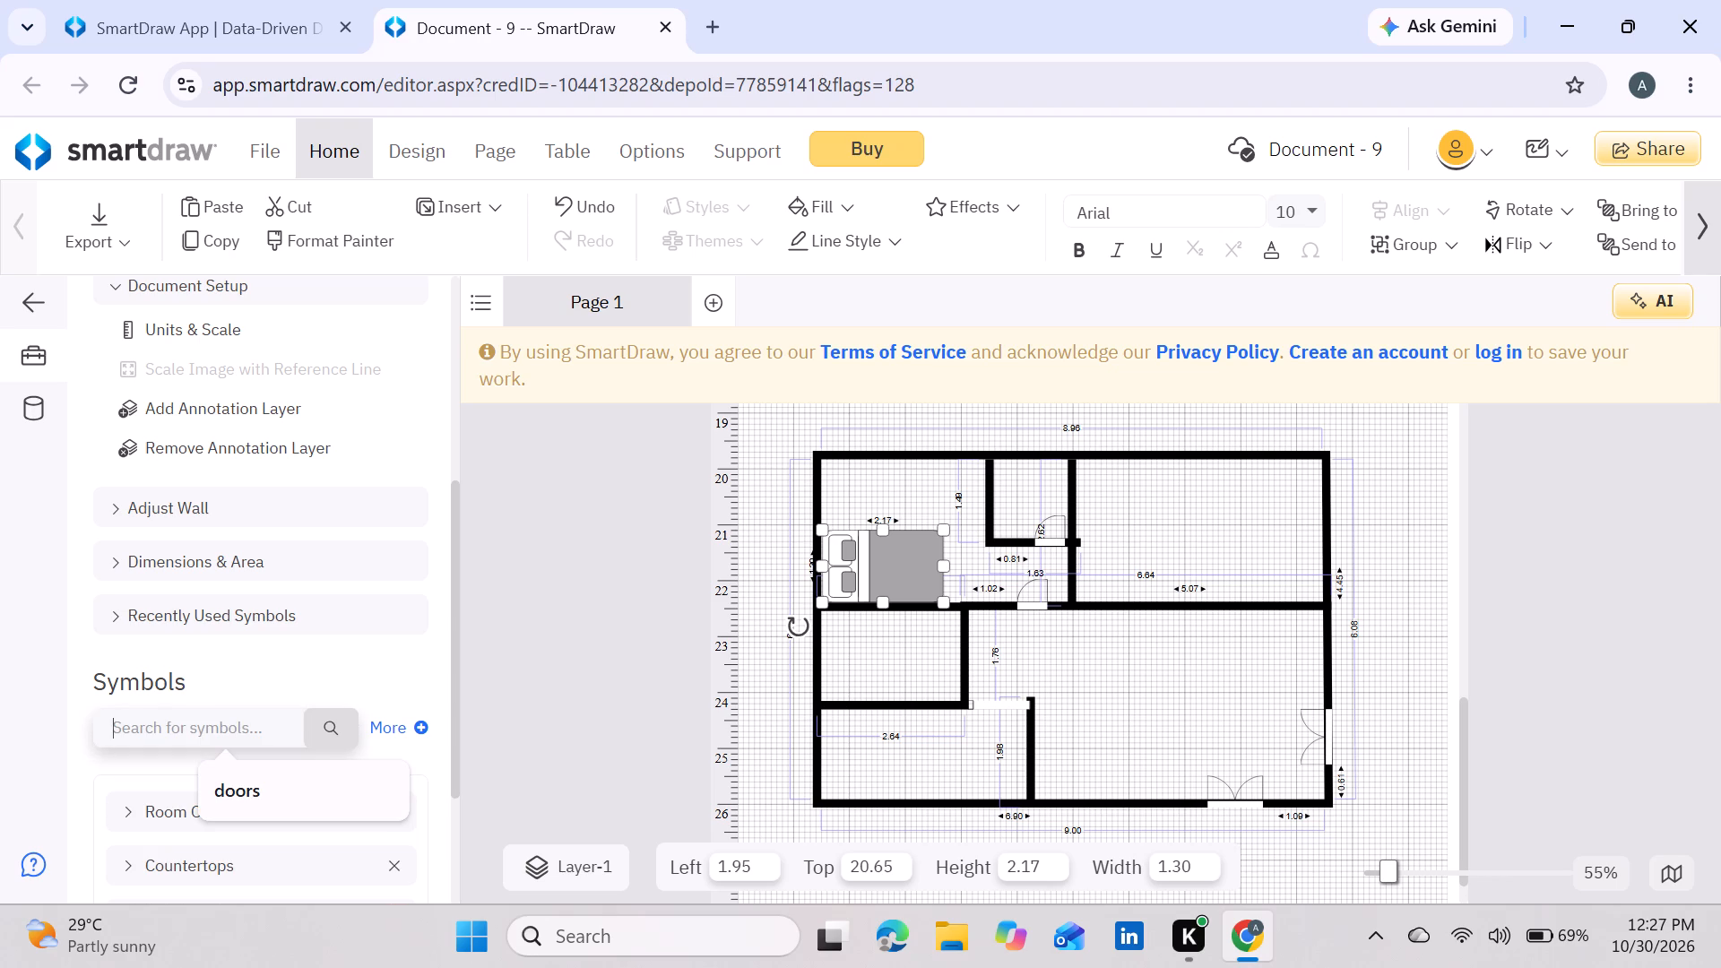
text(ward)
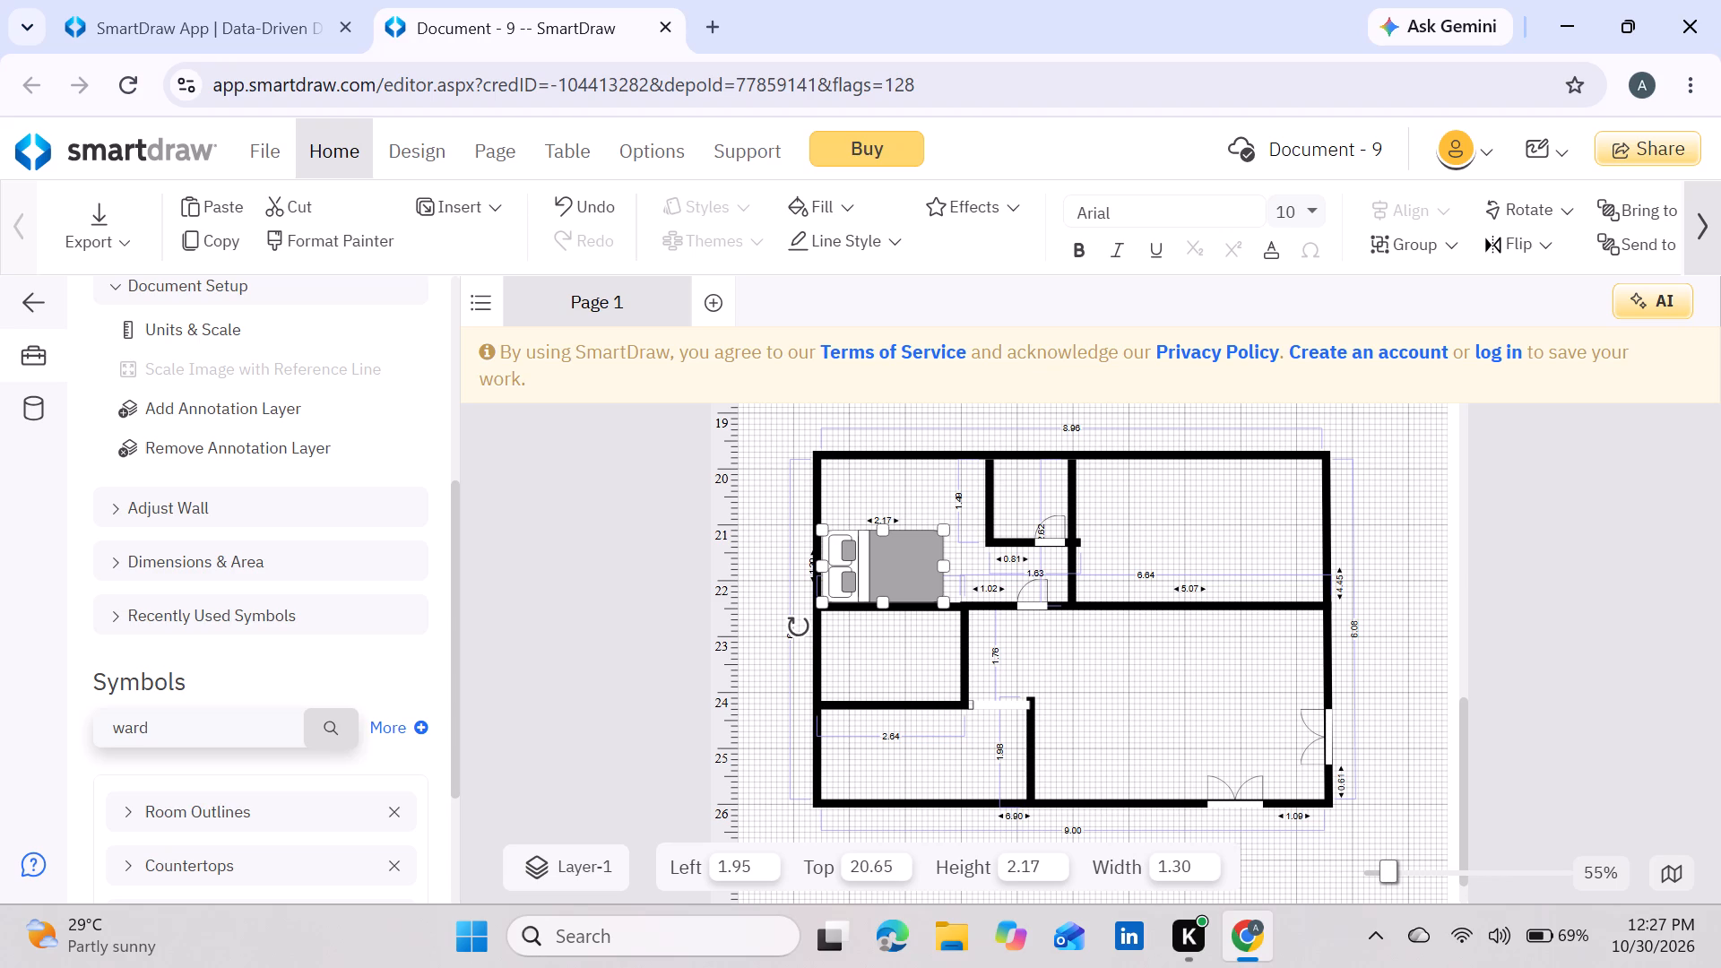
text(ro)
text(be)
key(Return)
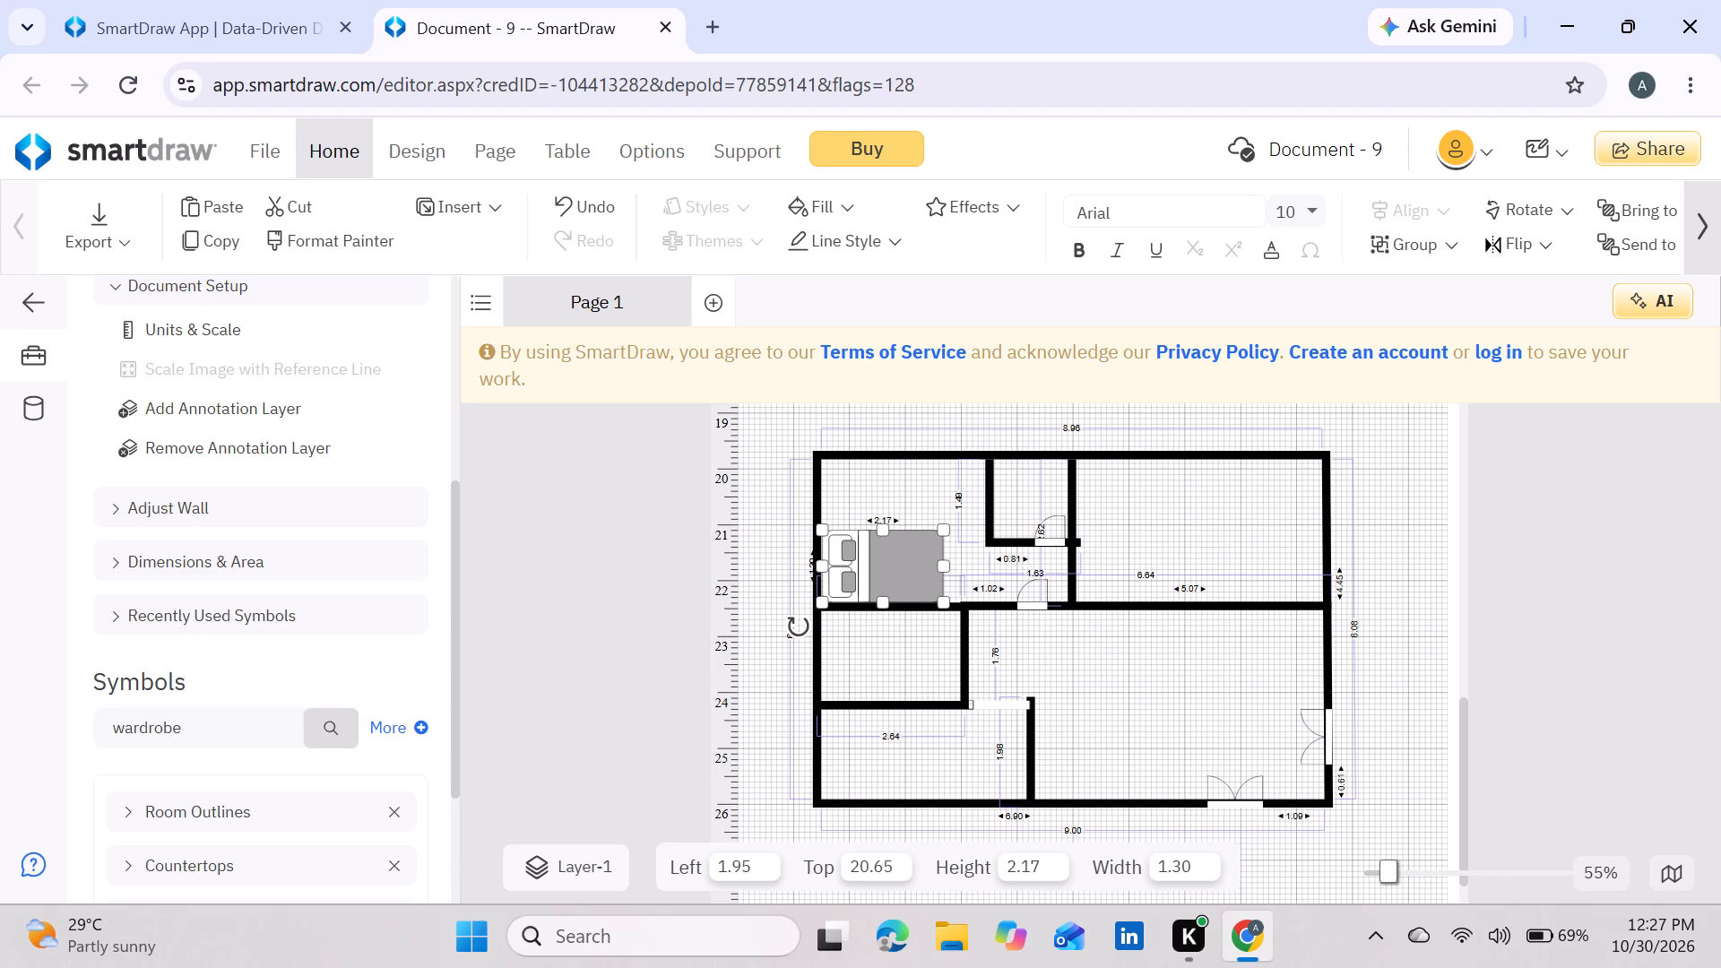
click(330, 736)
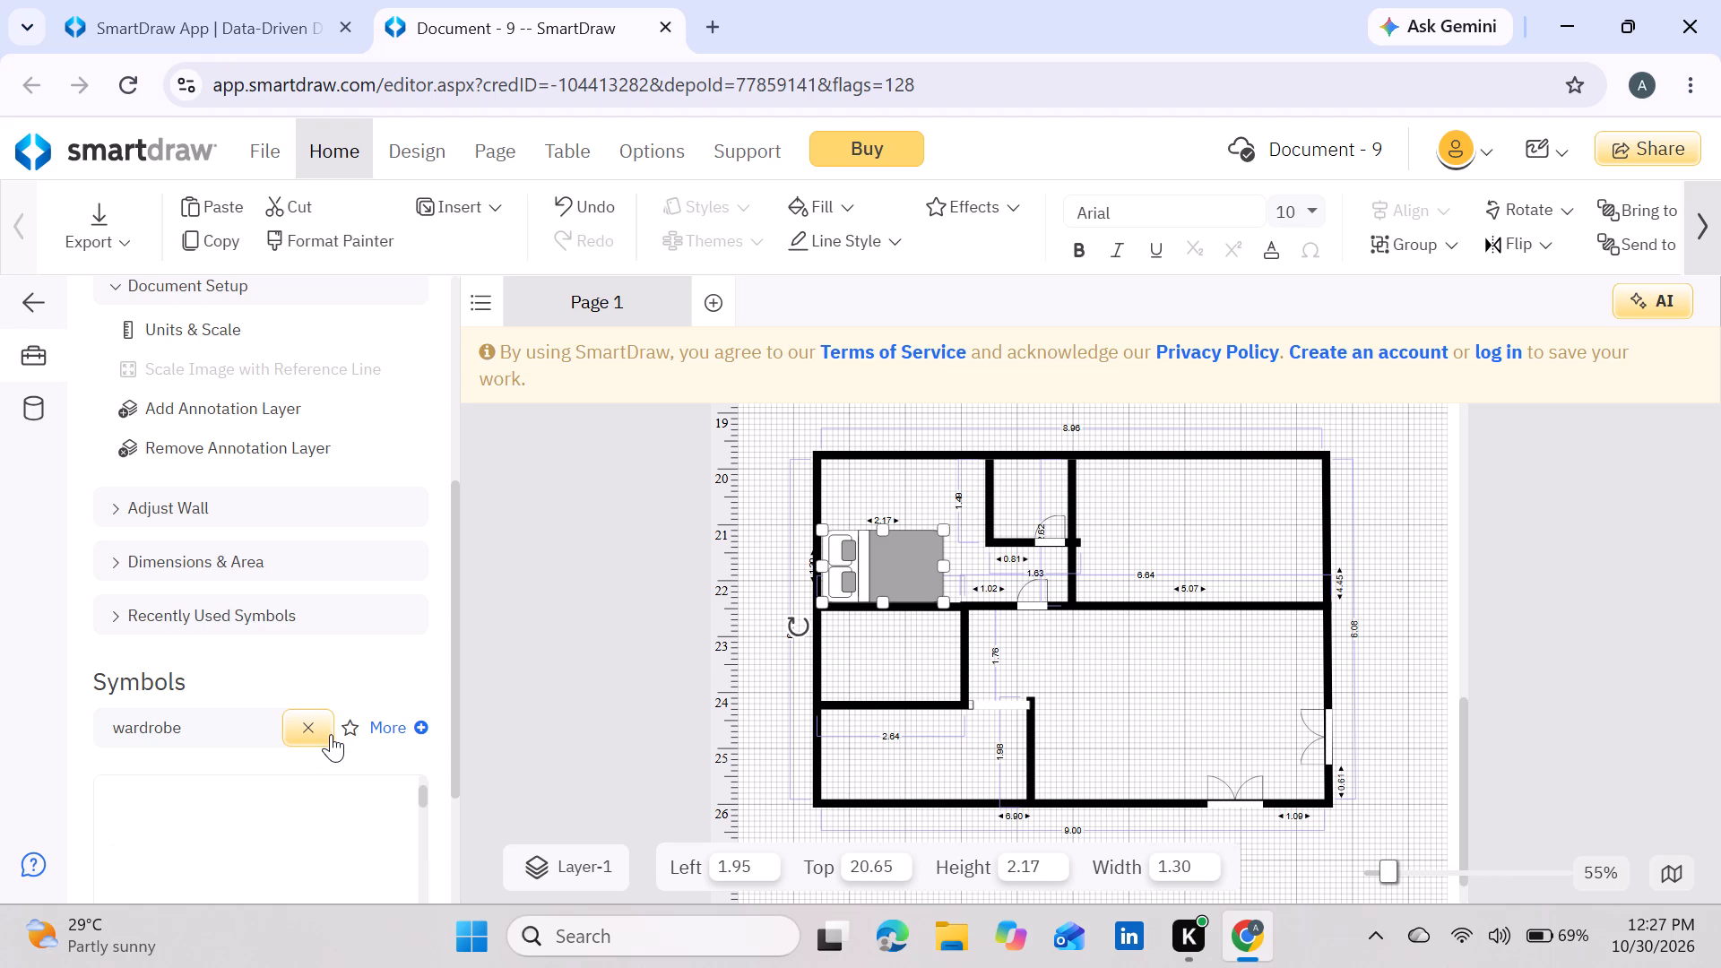
scroll(266, 799, down, 2)
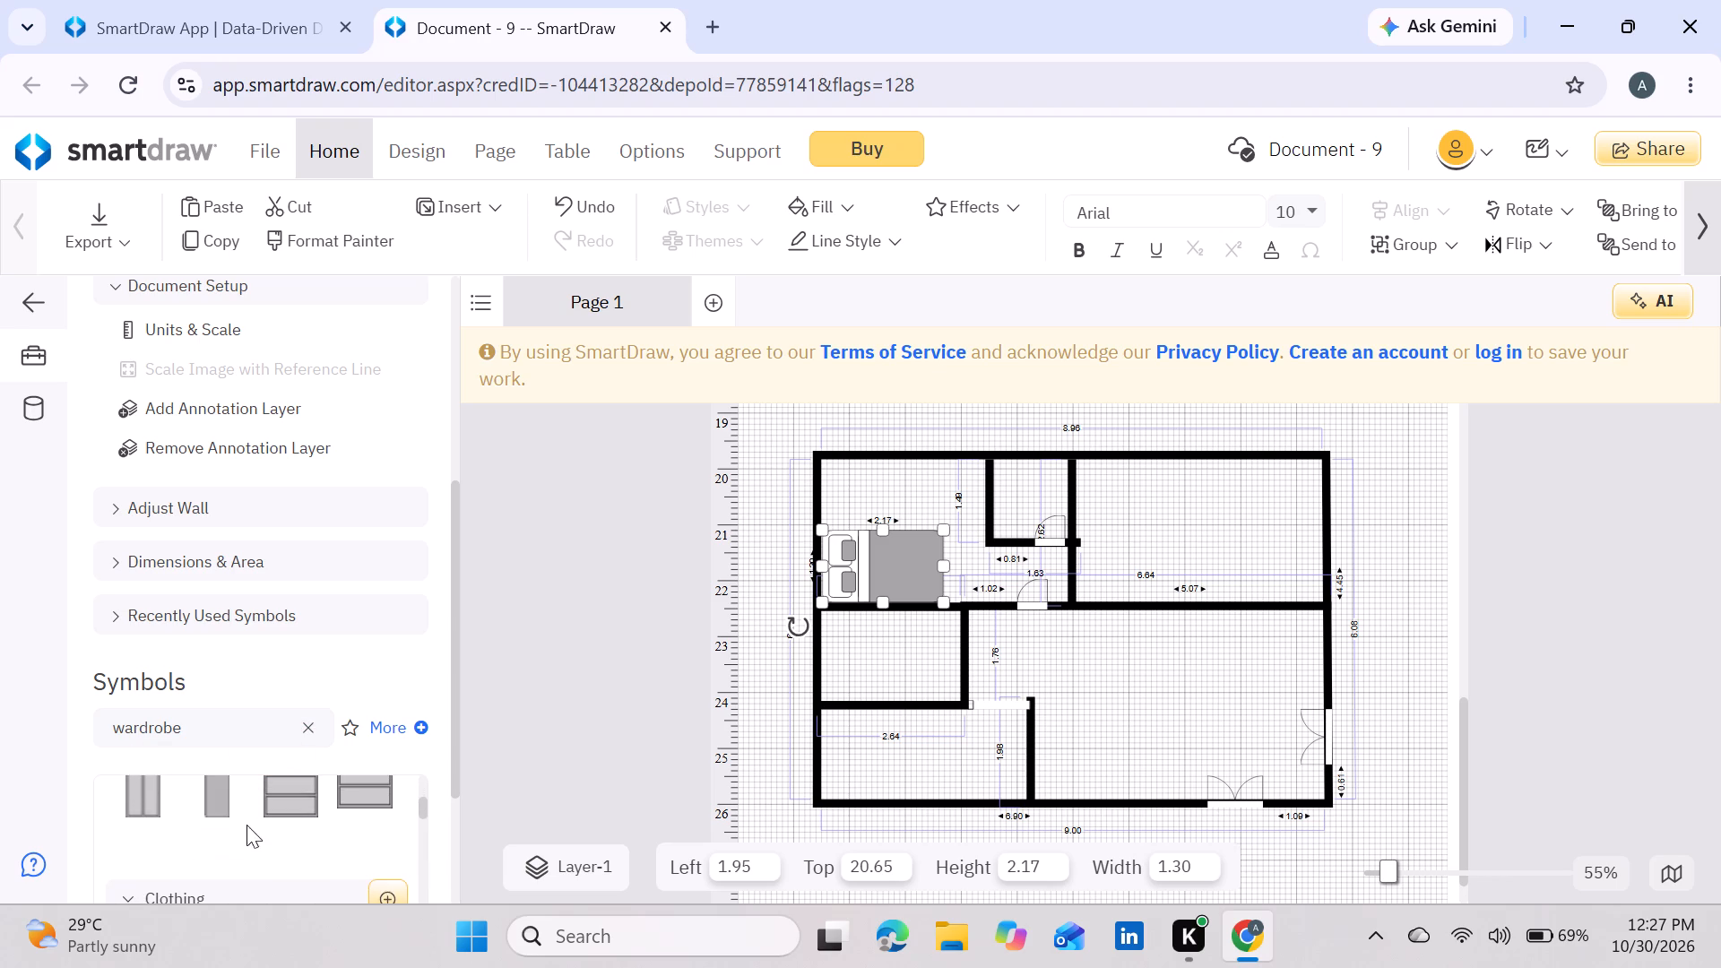
Place a Wardrobe above the bed, shorten it to about 1.00 high and fit it into the room's upper-left corner, at about 1.59, 19.82.
click(154, 805)
drag(154, 805, 410, 718)
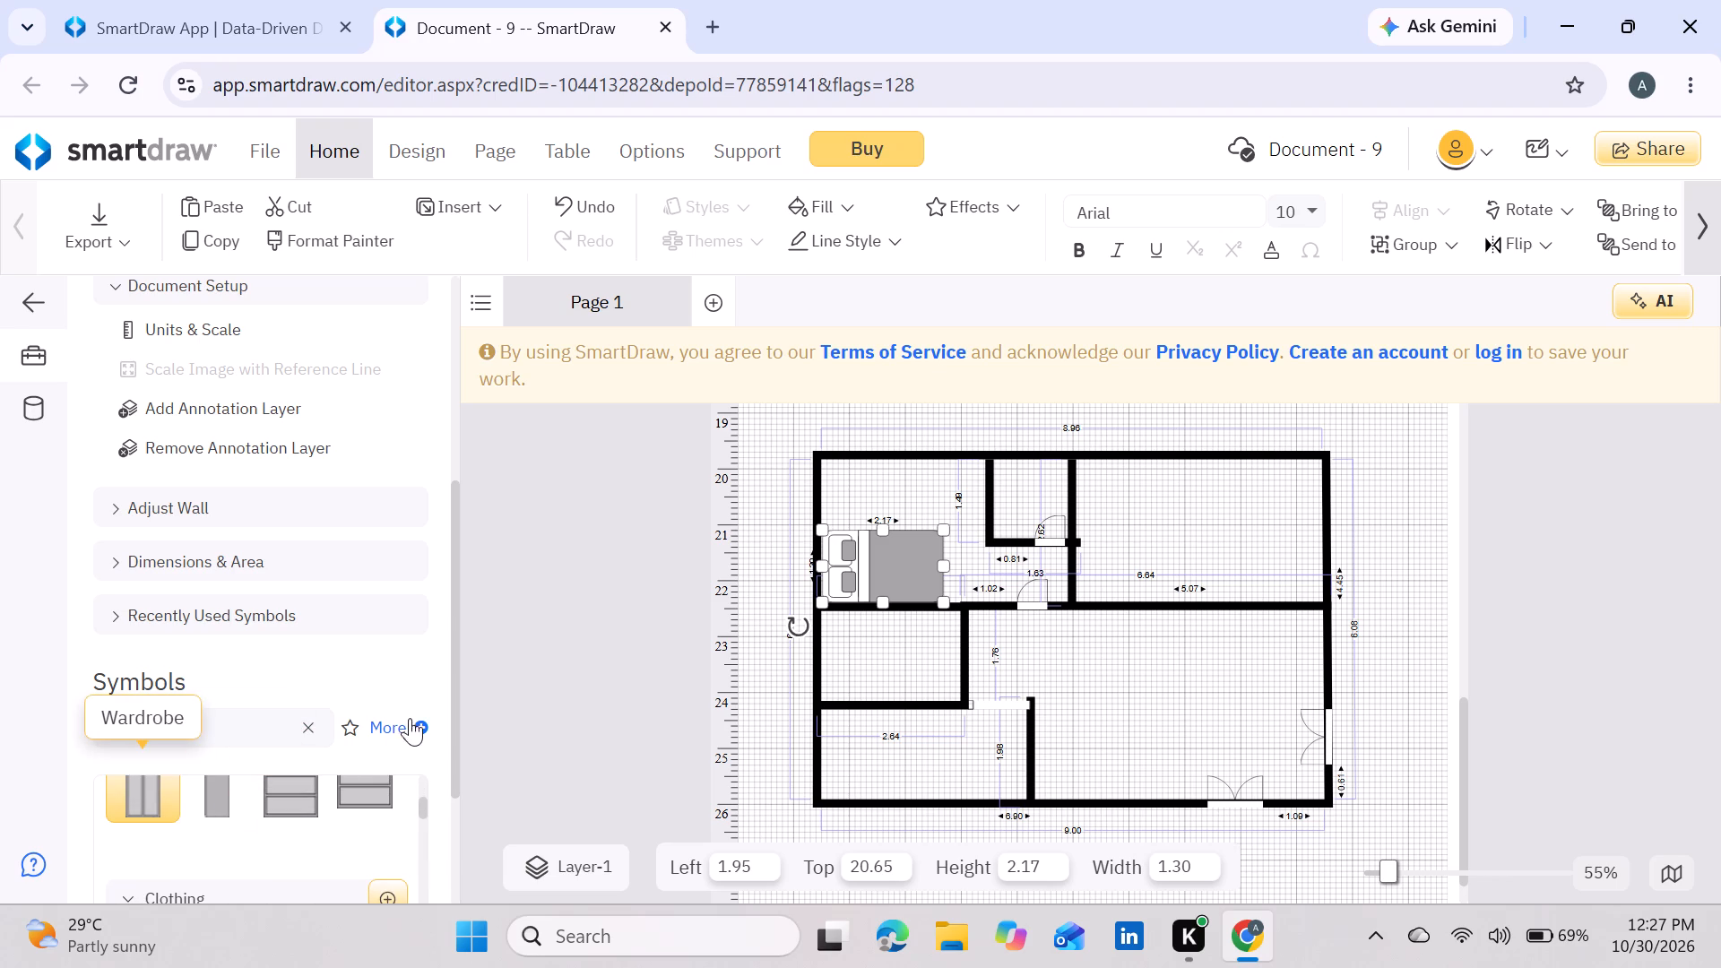
drag(410, 718, 864, 487)
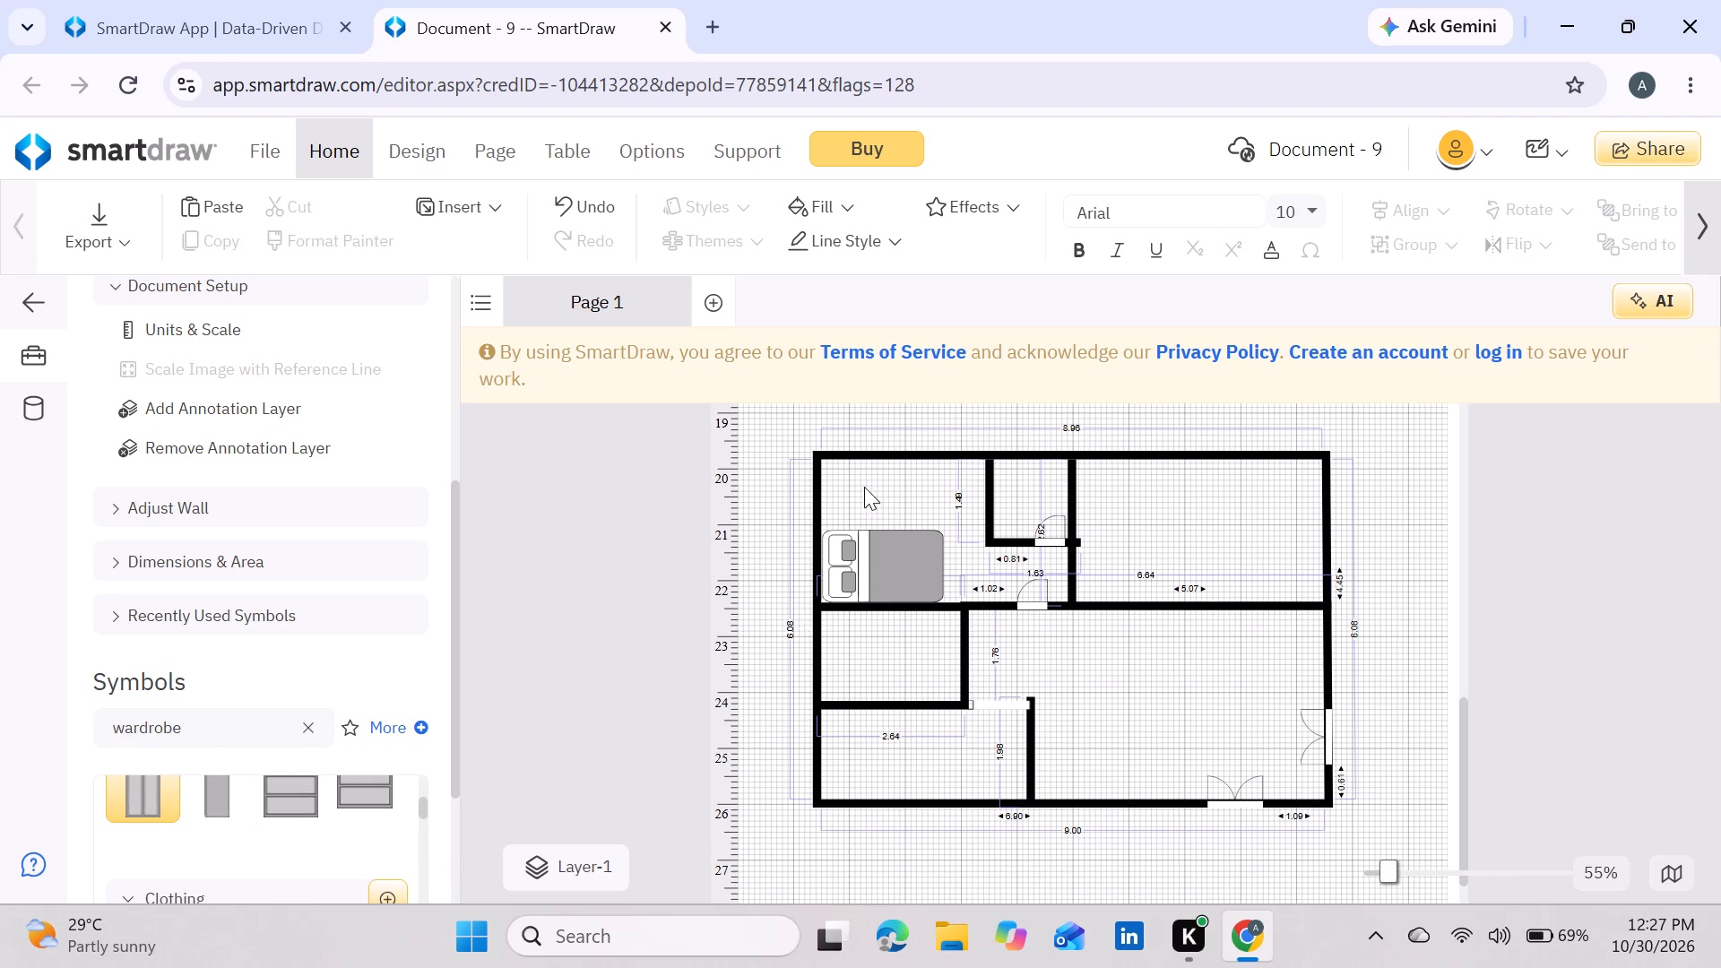
click(126, 797)
drag(127, 797, 901, 514)
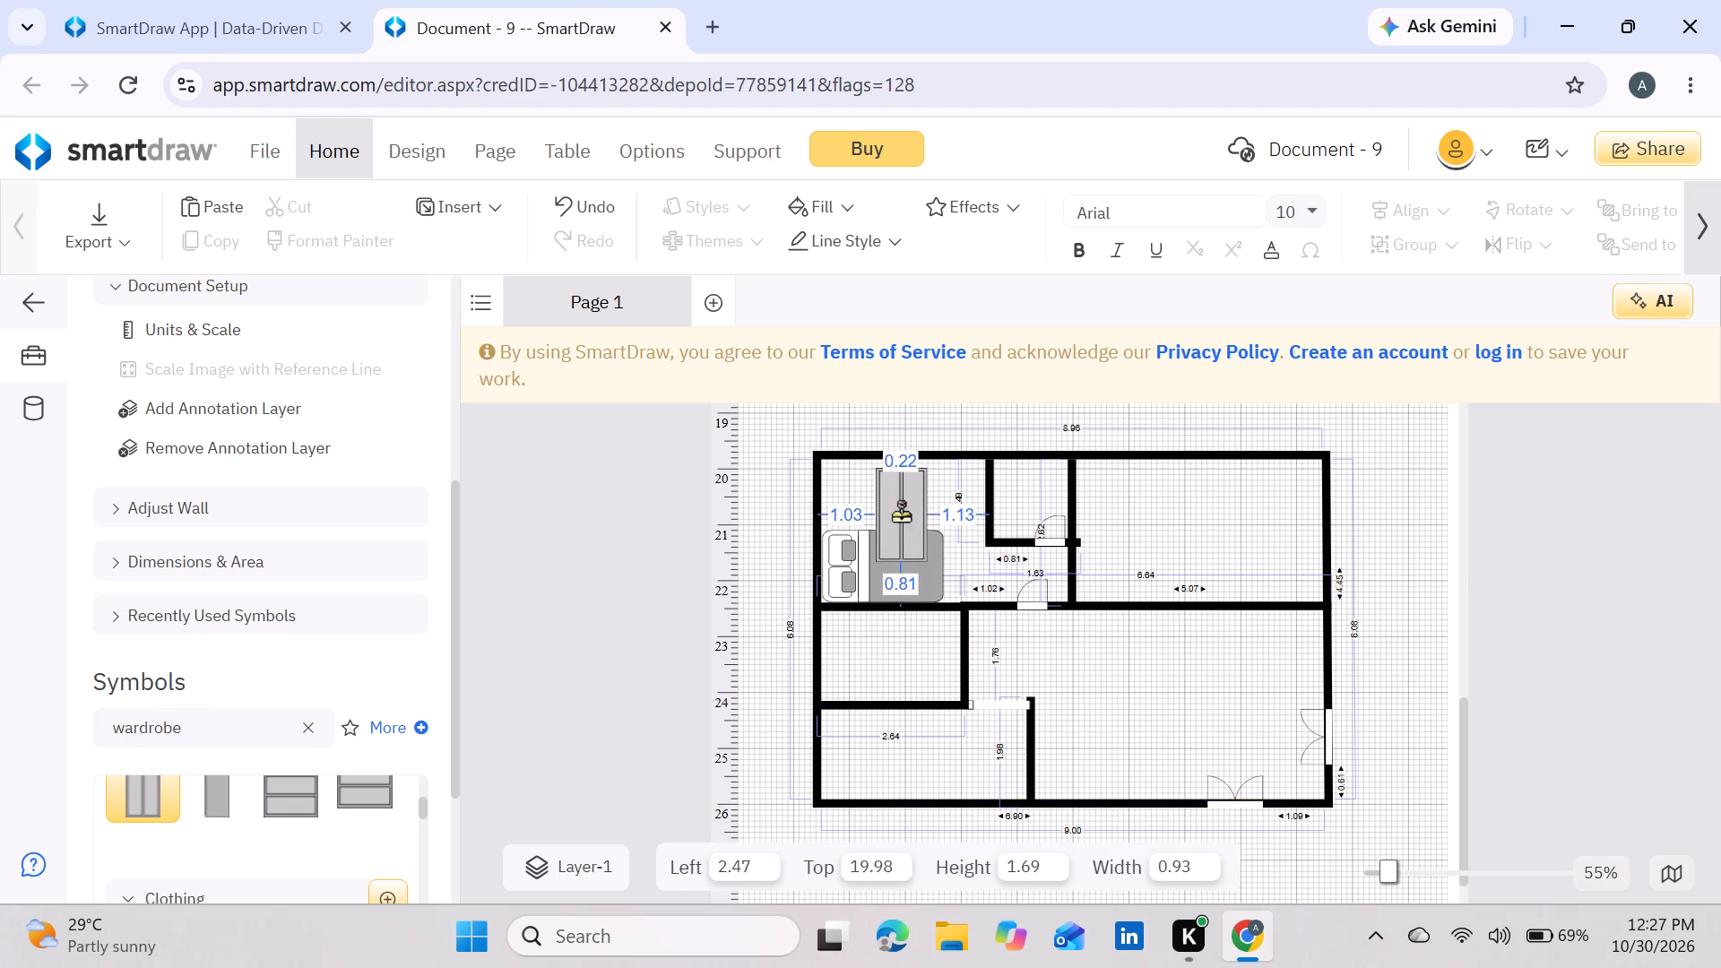
drag(901, 514, 856, 480)
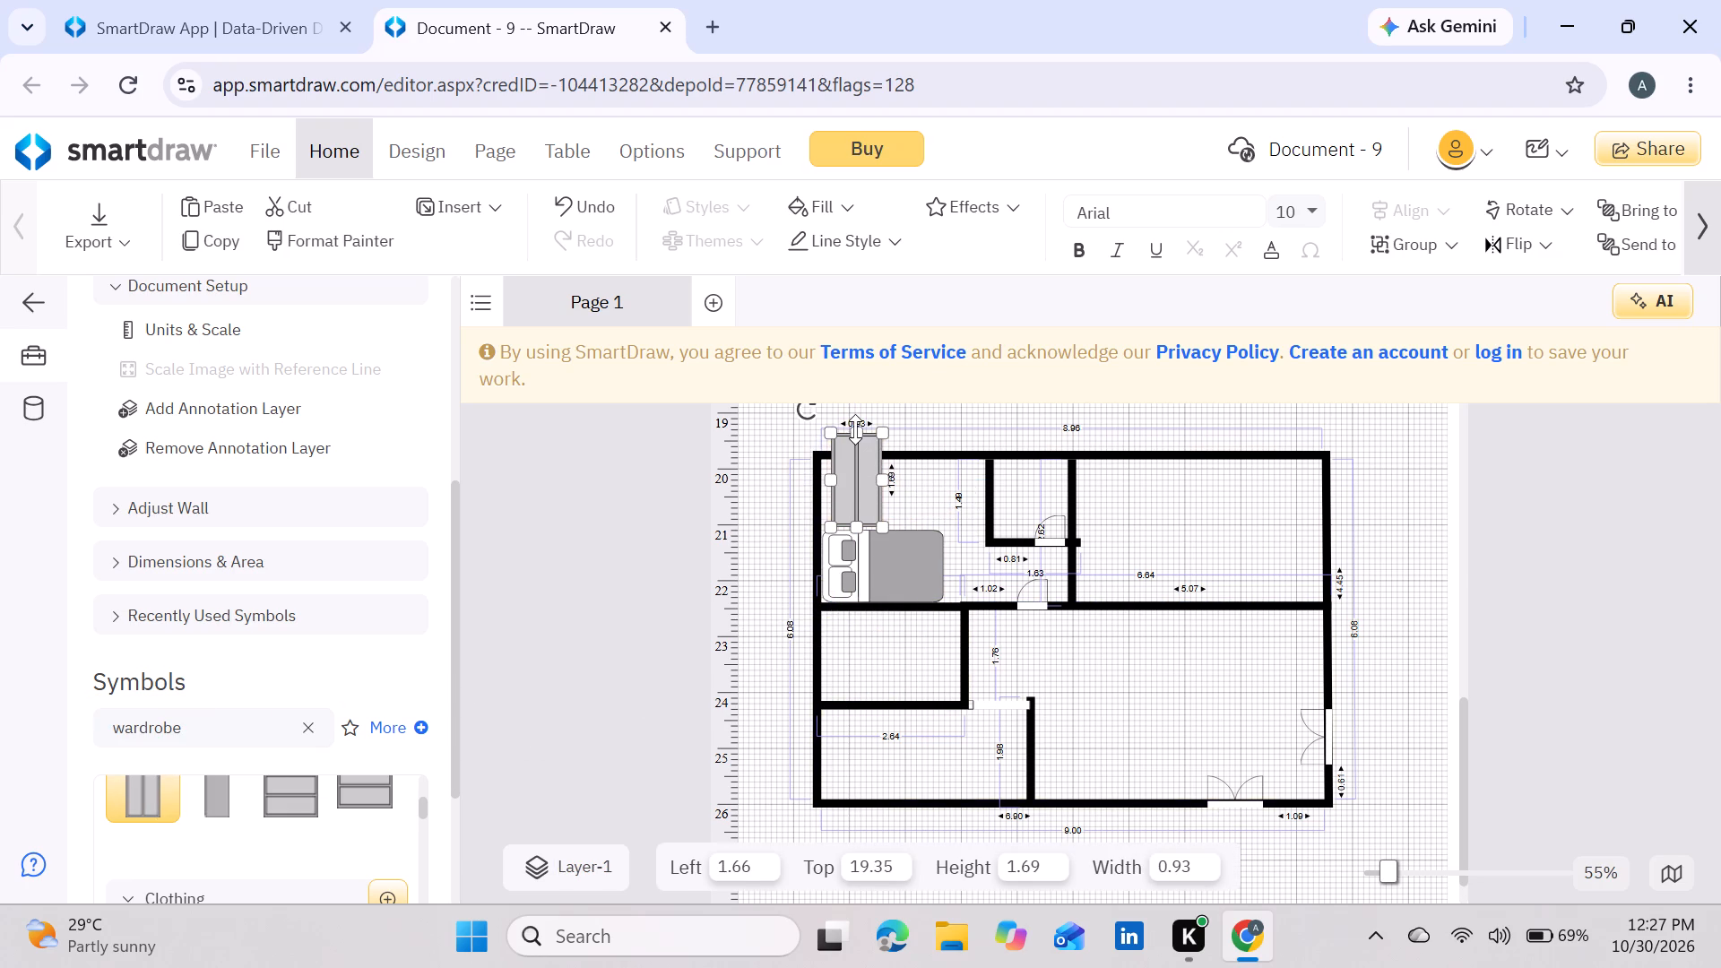
drag(855, 429, 852, 471)
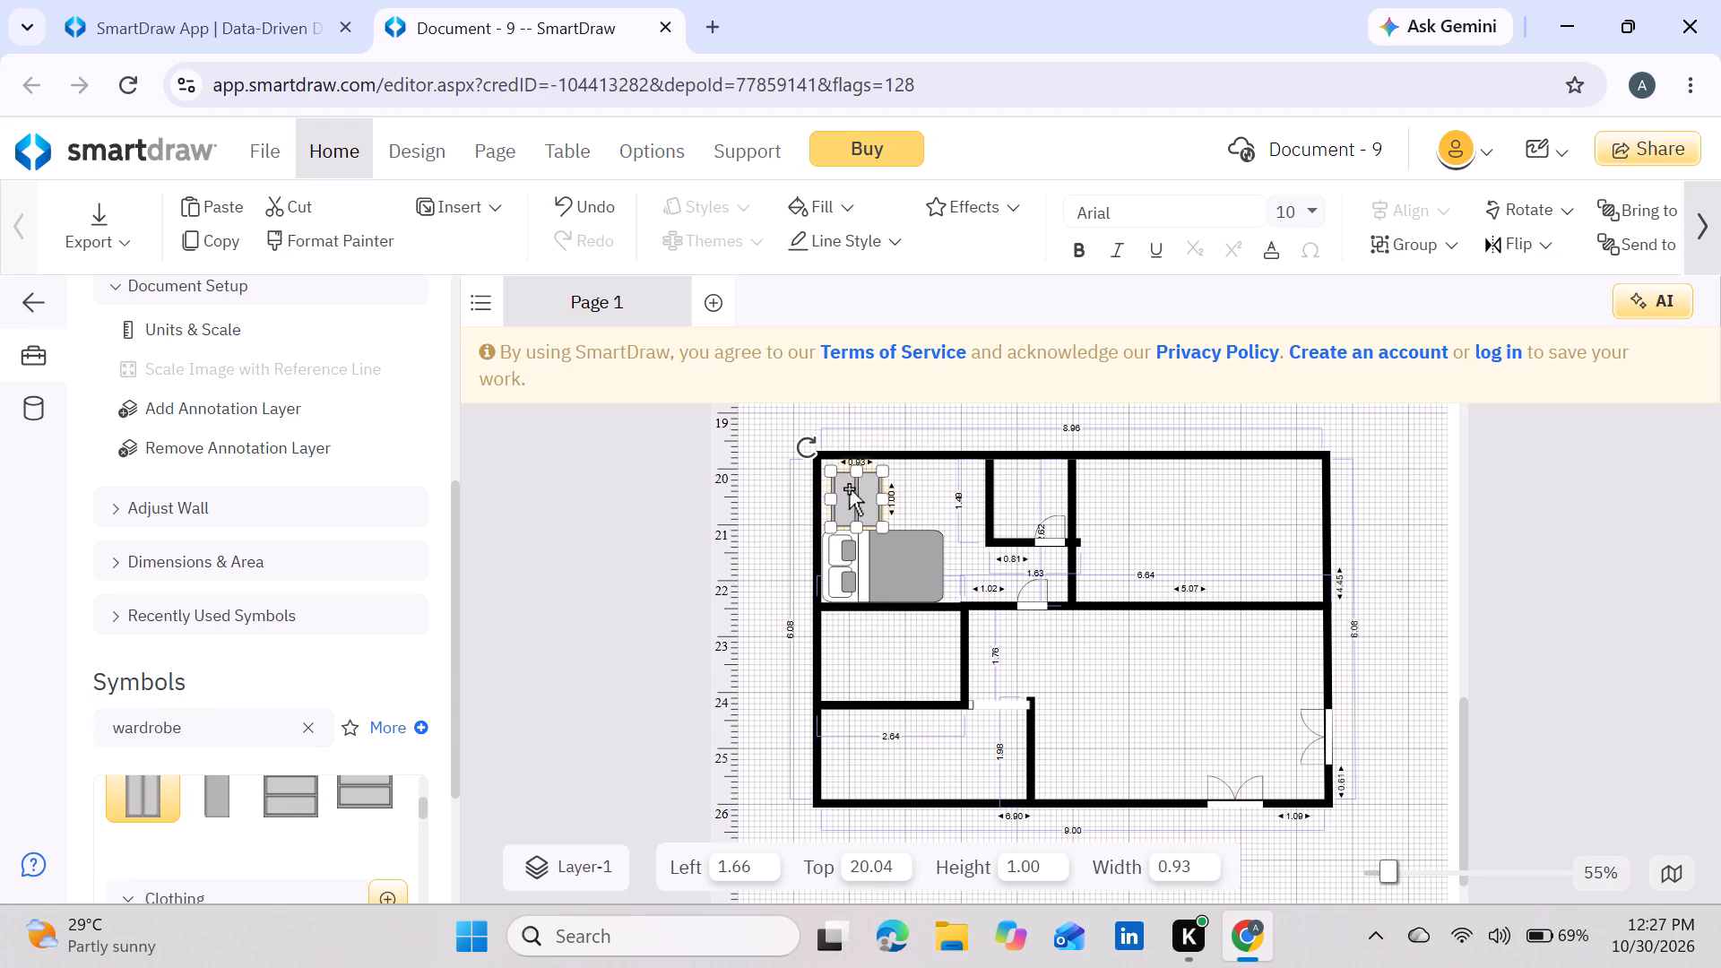
drag(852, 495, 848, 482)
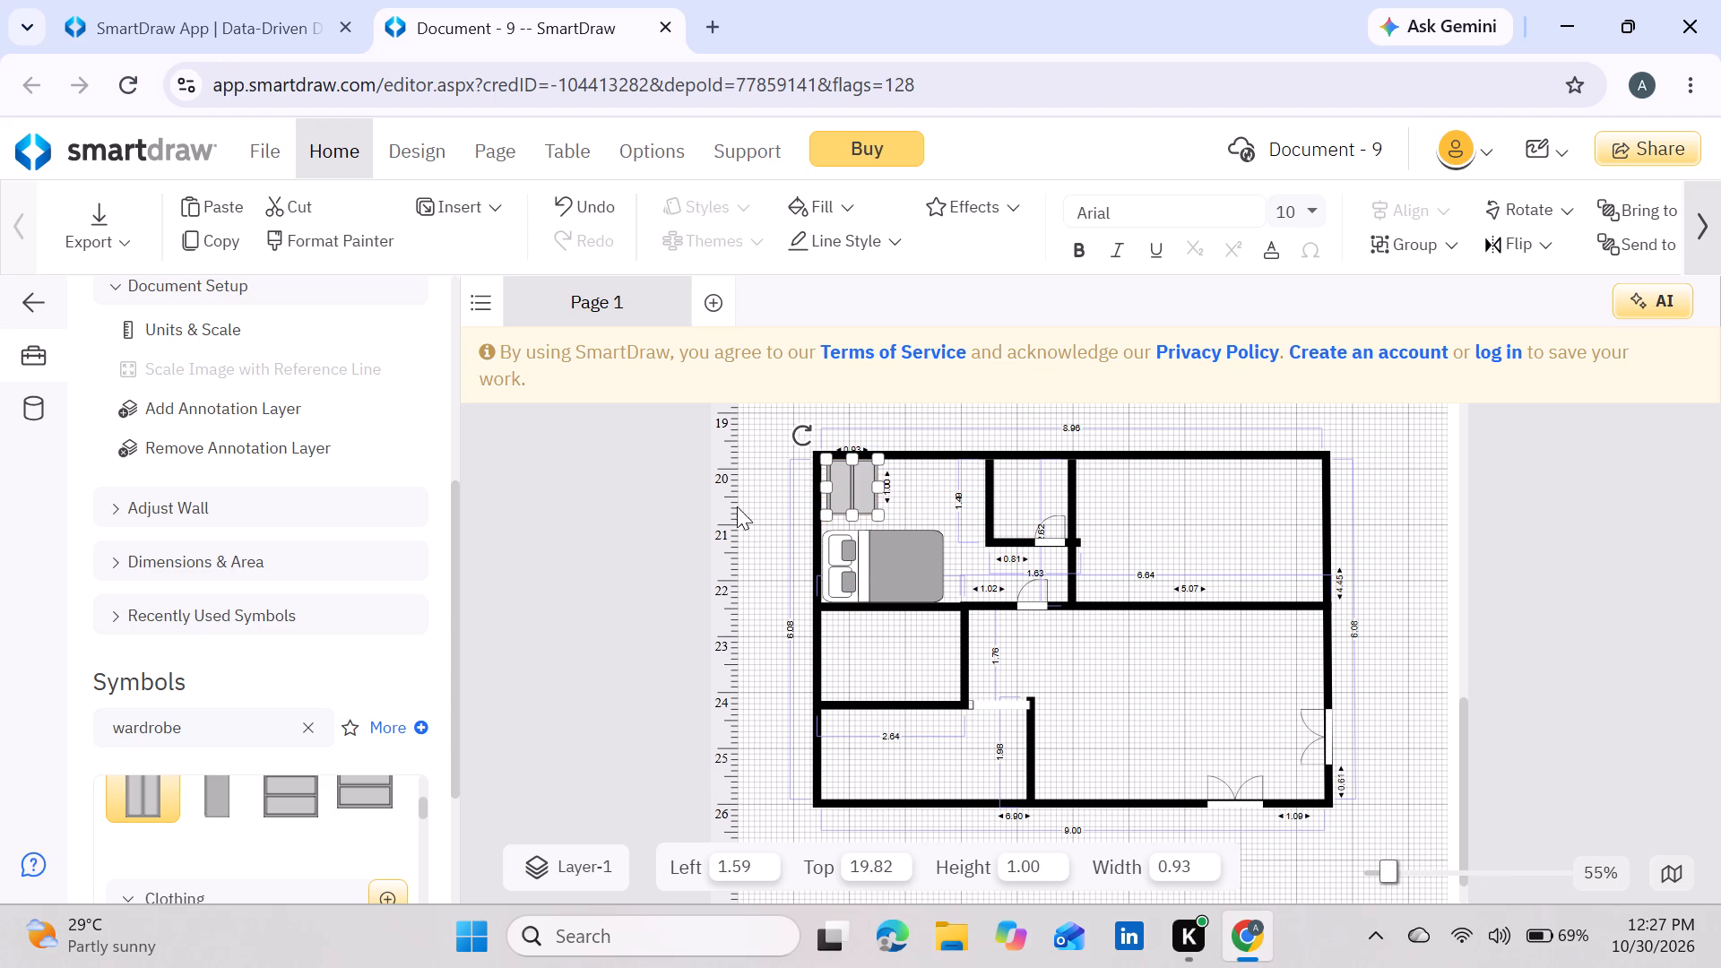
click(640, 531)
click(586, 554)
click(921, 510)
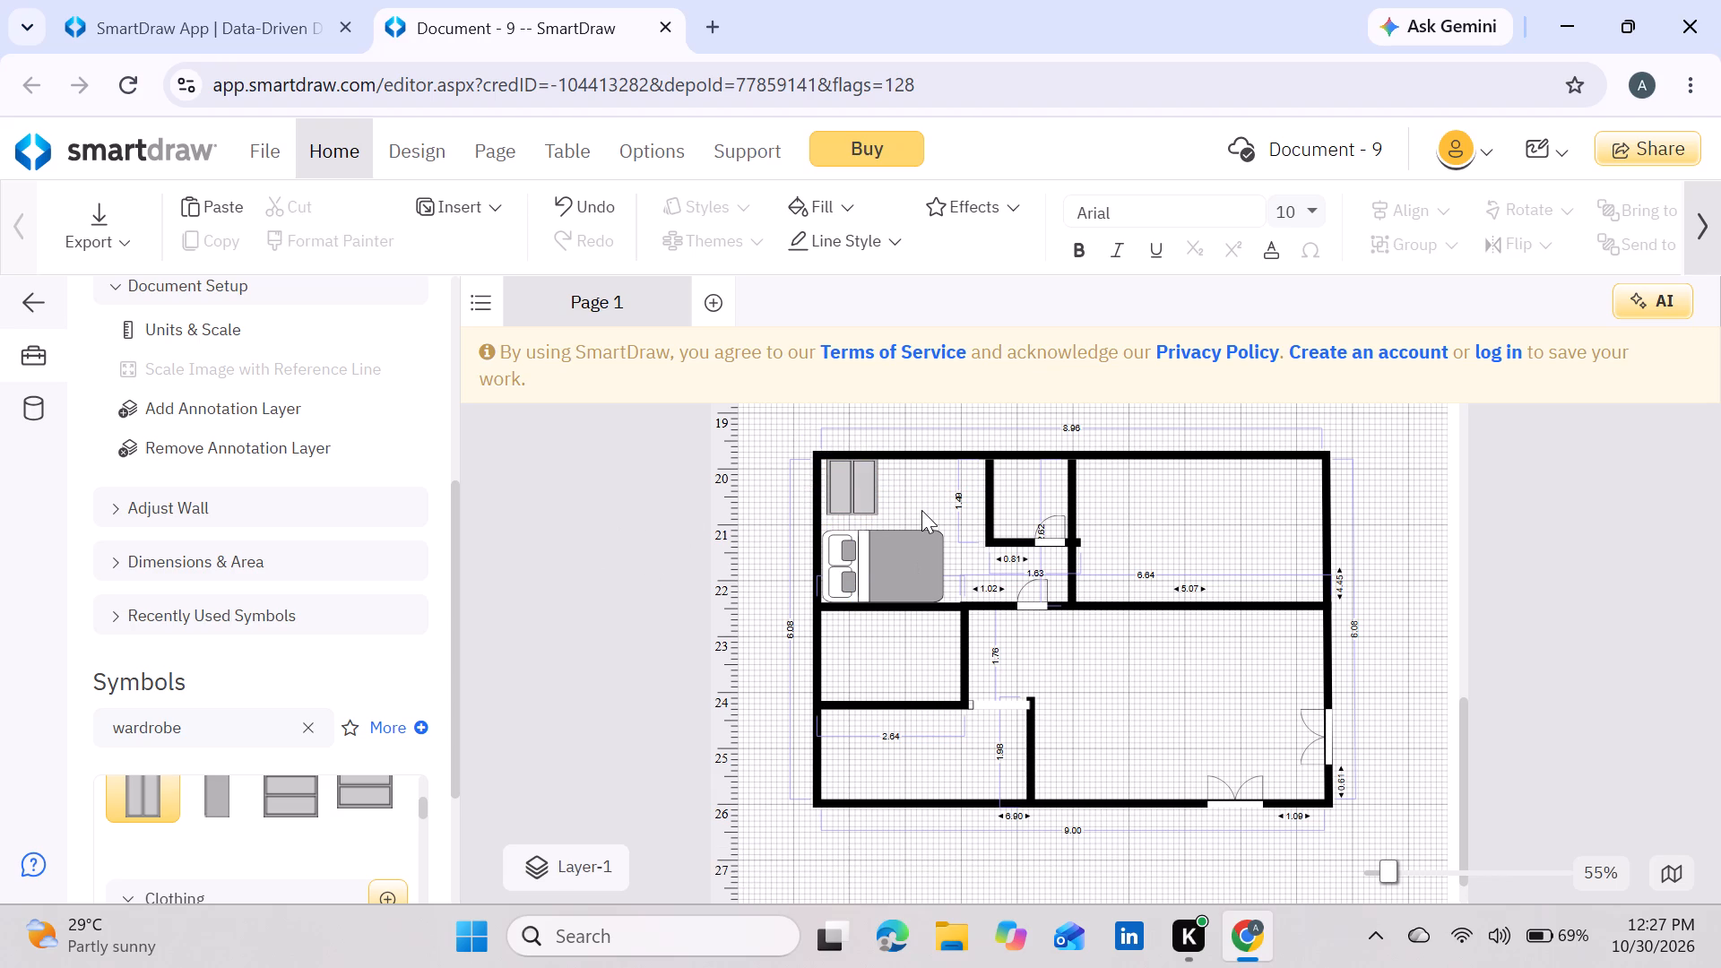
click(1231, 537)
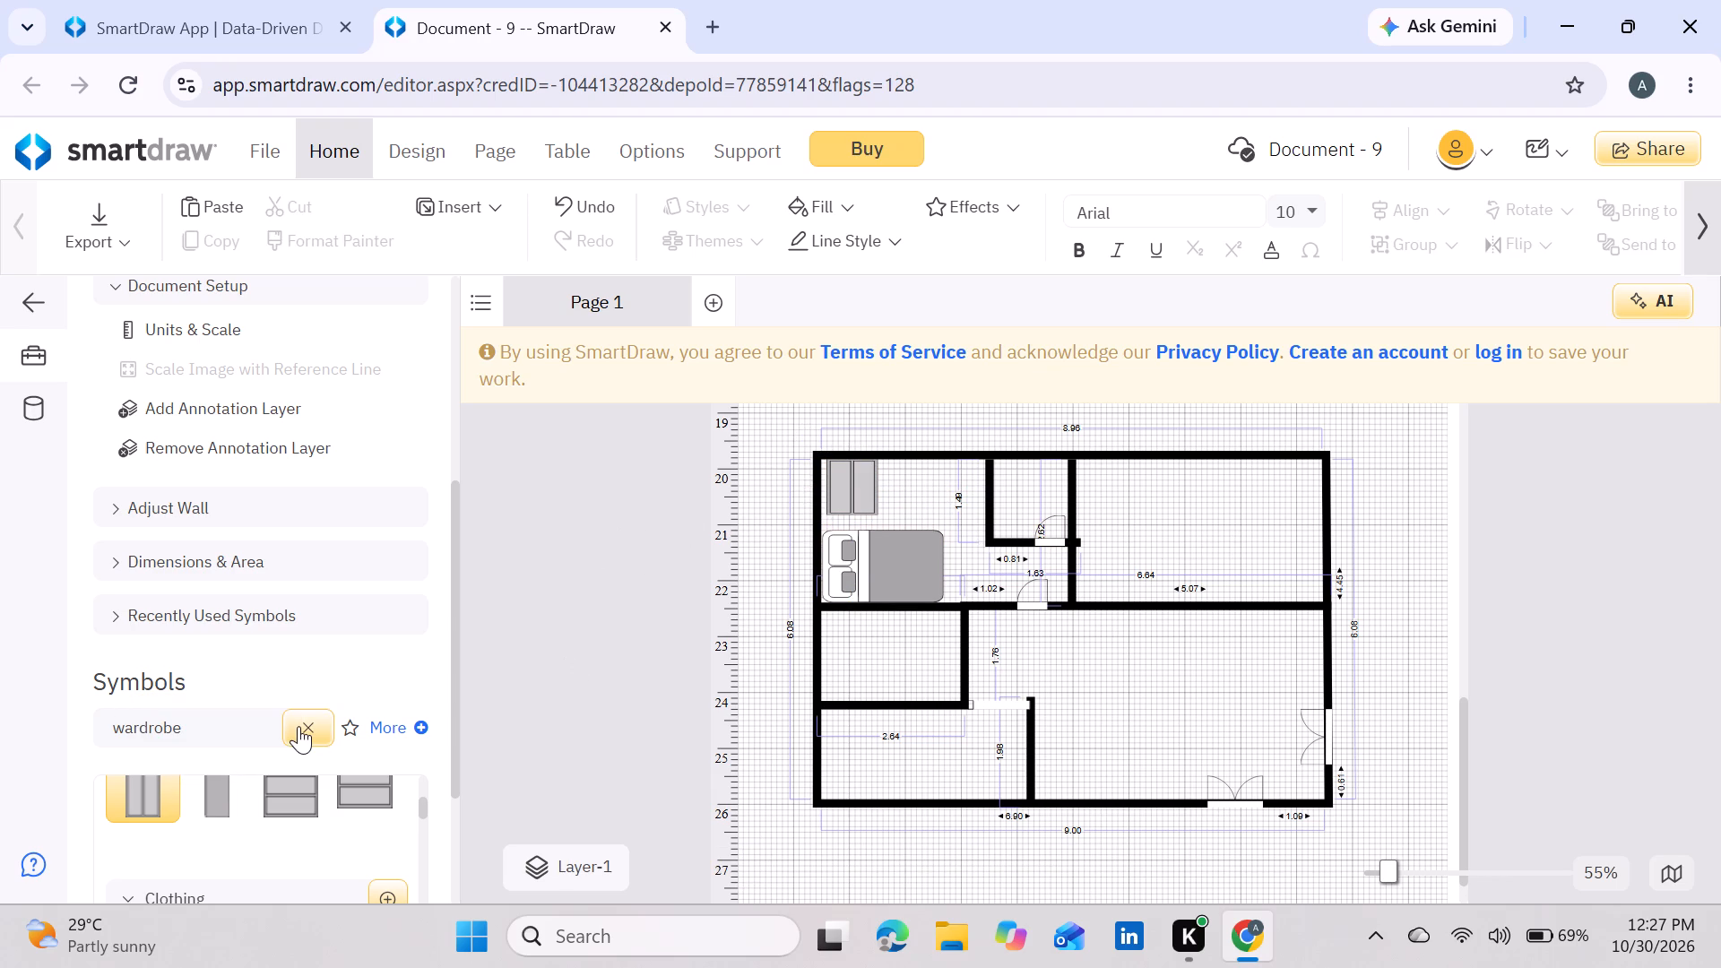
Search the symbol library for vensity and for vensity table, and look through the matching symbols.
click(298, 726)
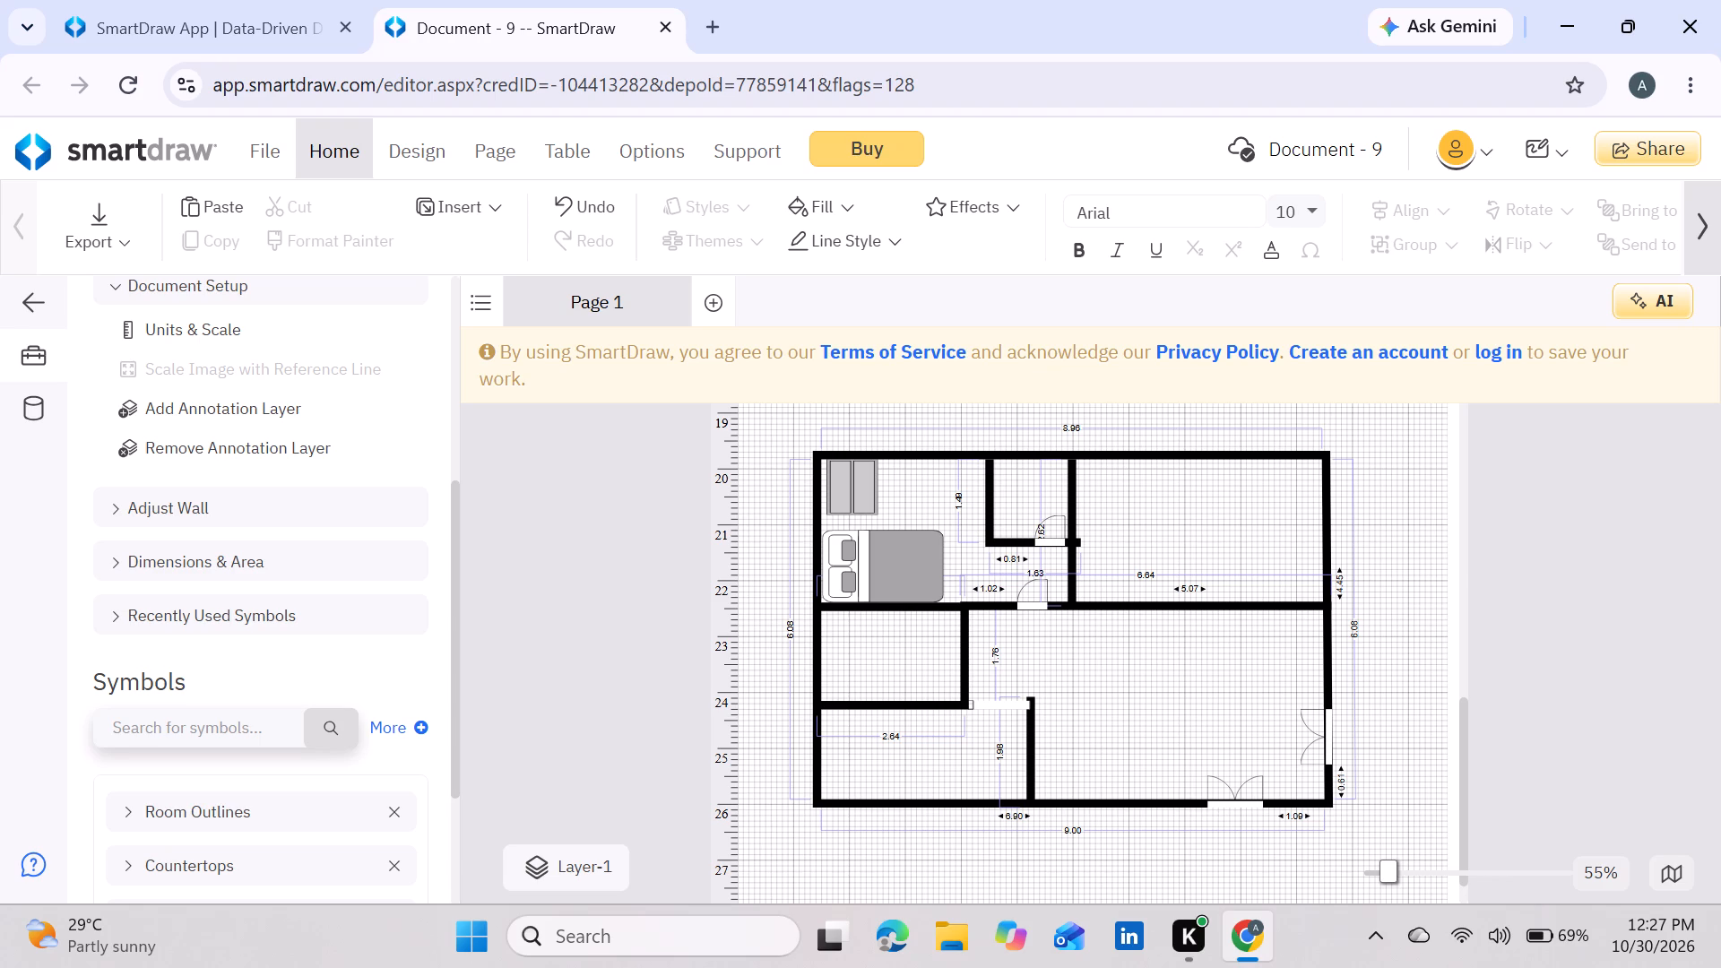
text(vensity)
key(Return)
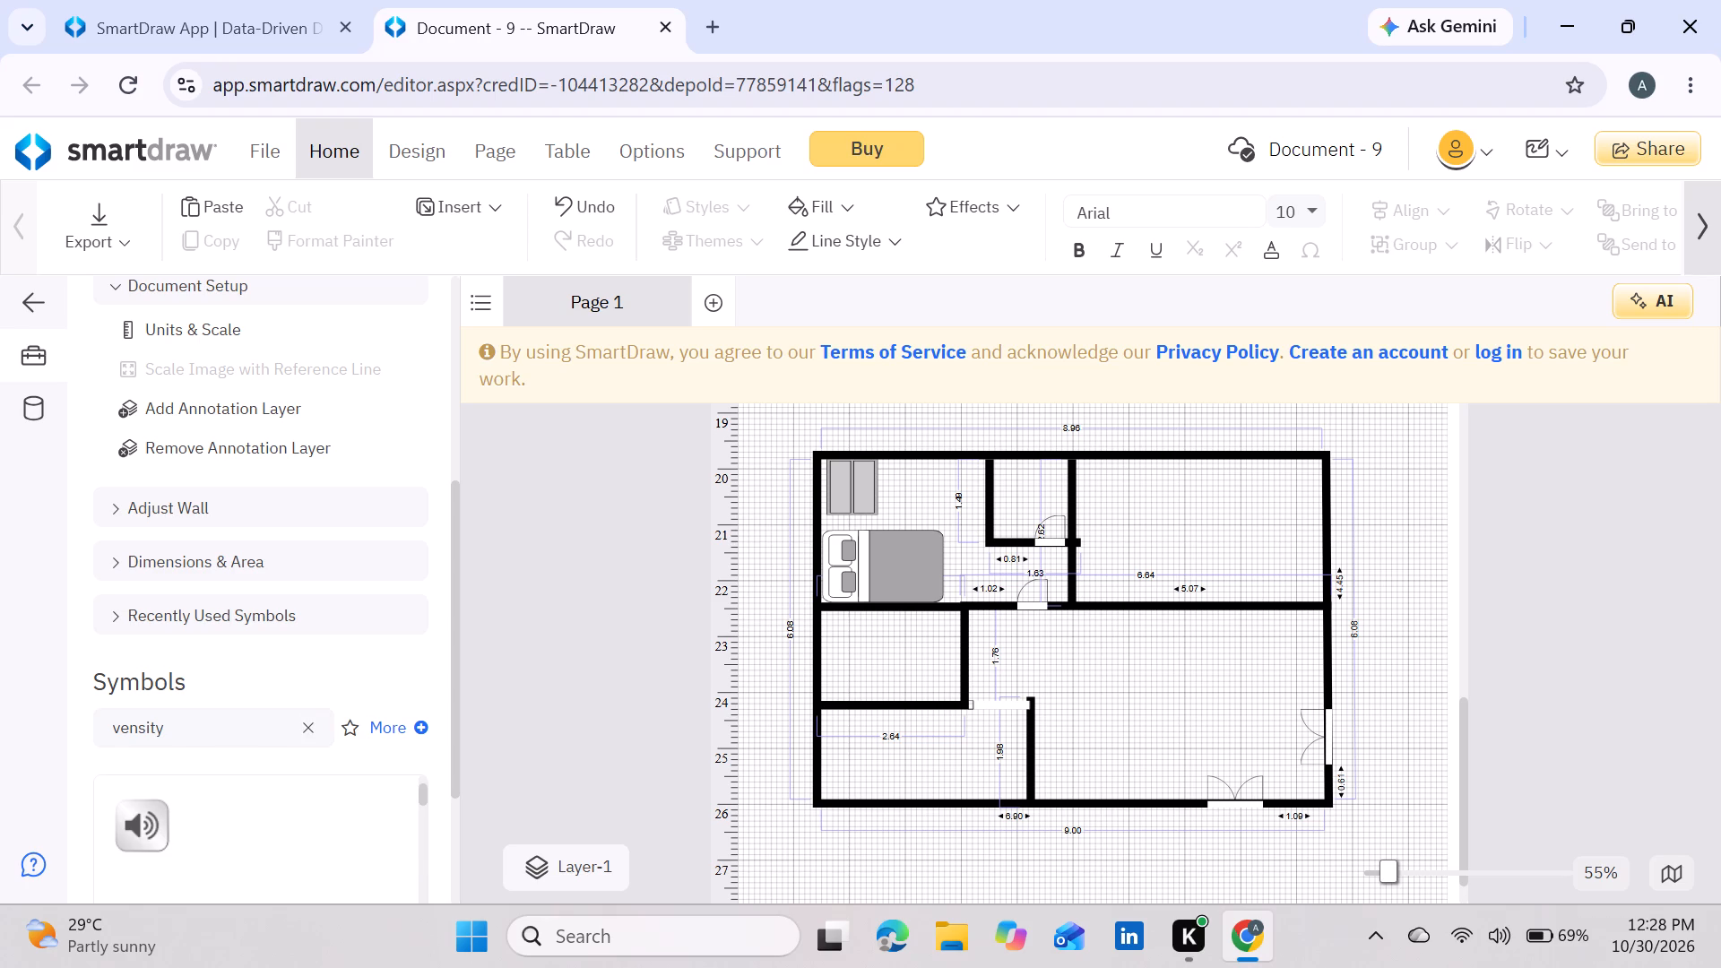
click(174, 738)
key(space)
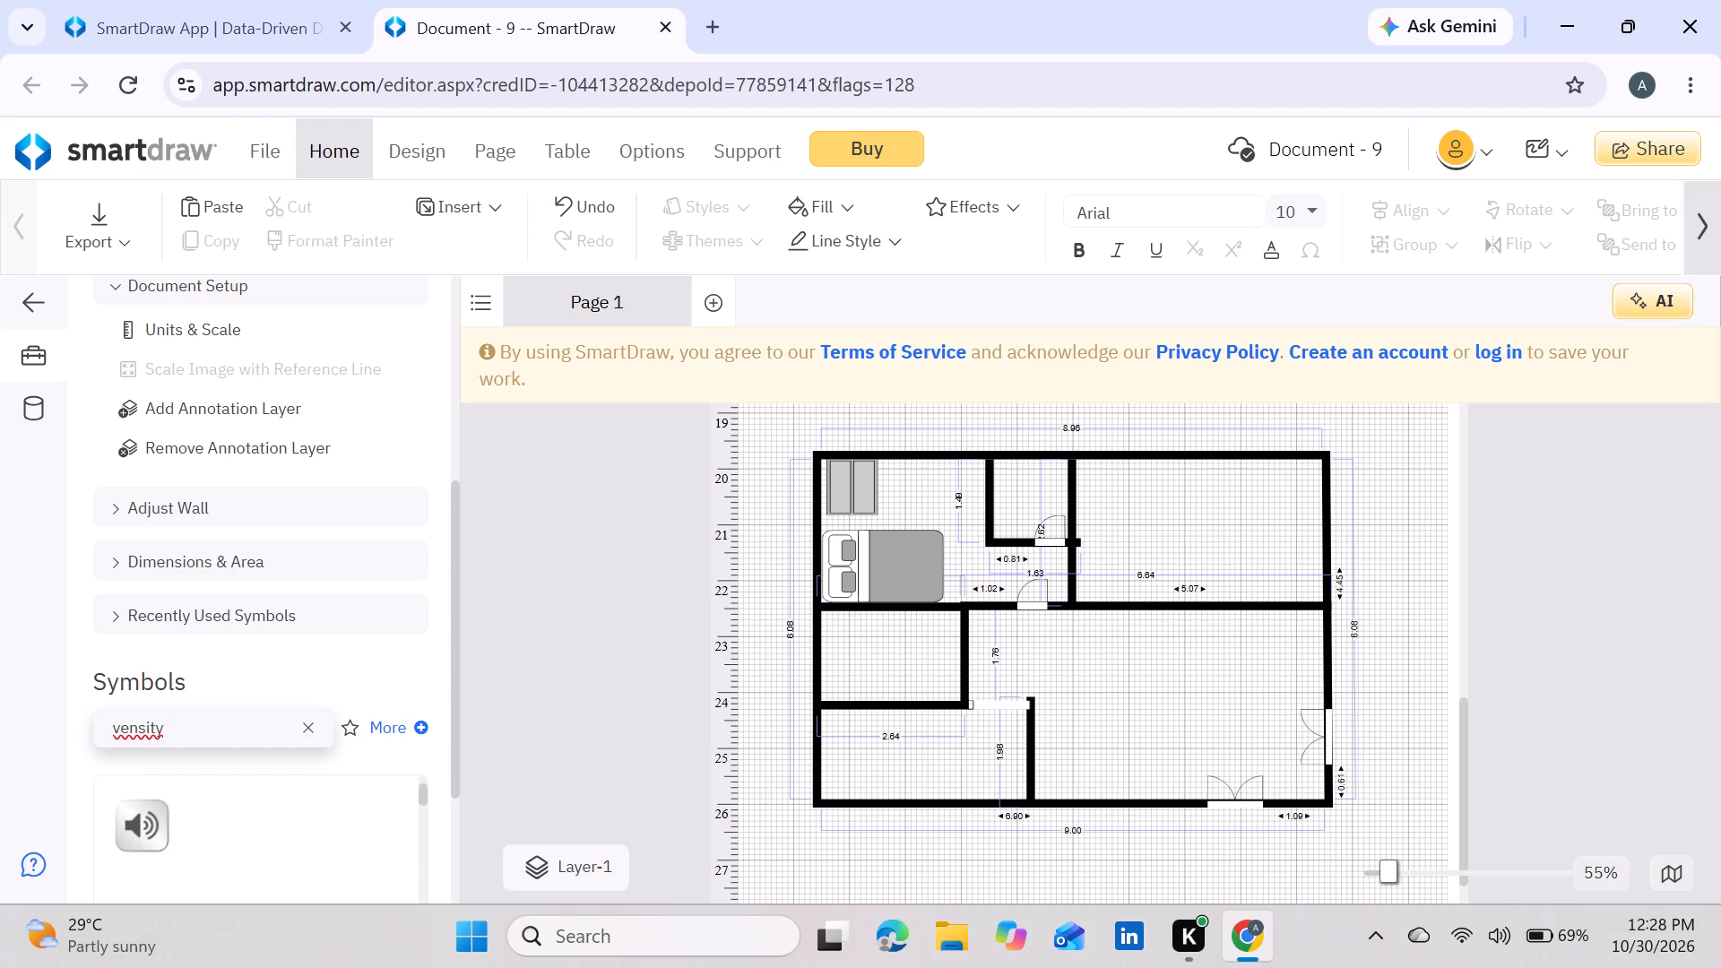
text(table)
key(Return)
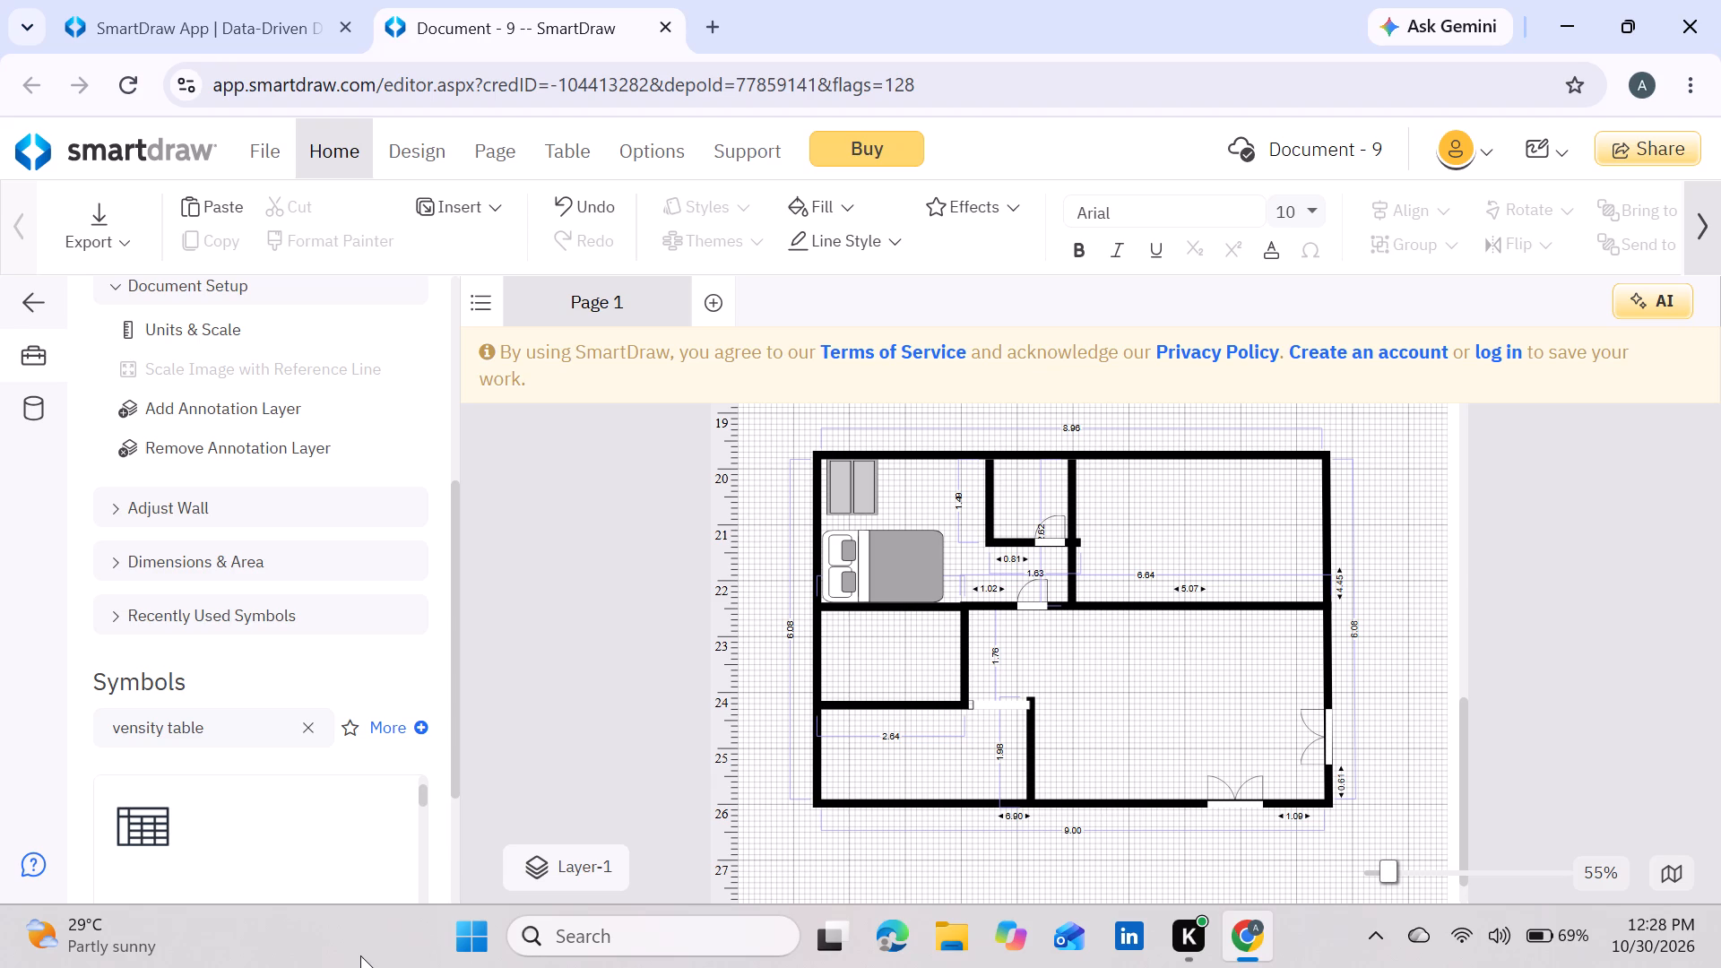
scroll(306, 804, down, 2)
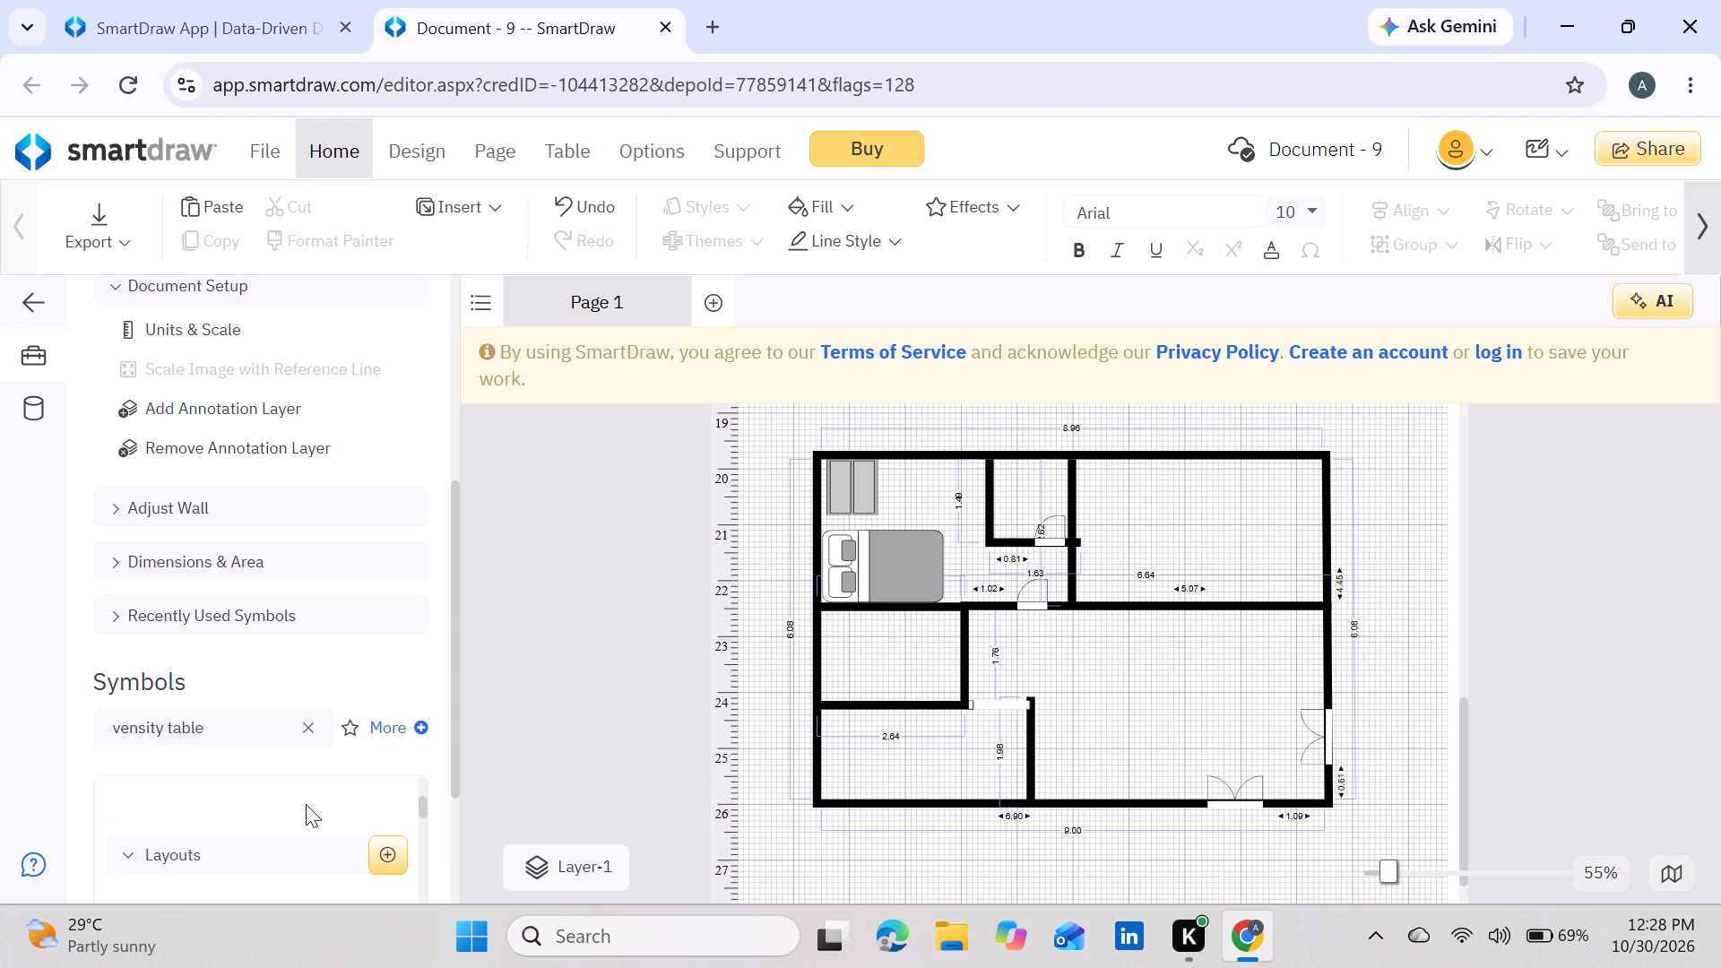
scroll(306, 804, down, 2)
Search the symbol library for vansity table.
click(323, 736)
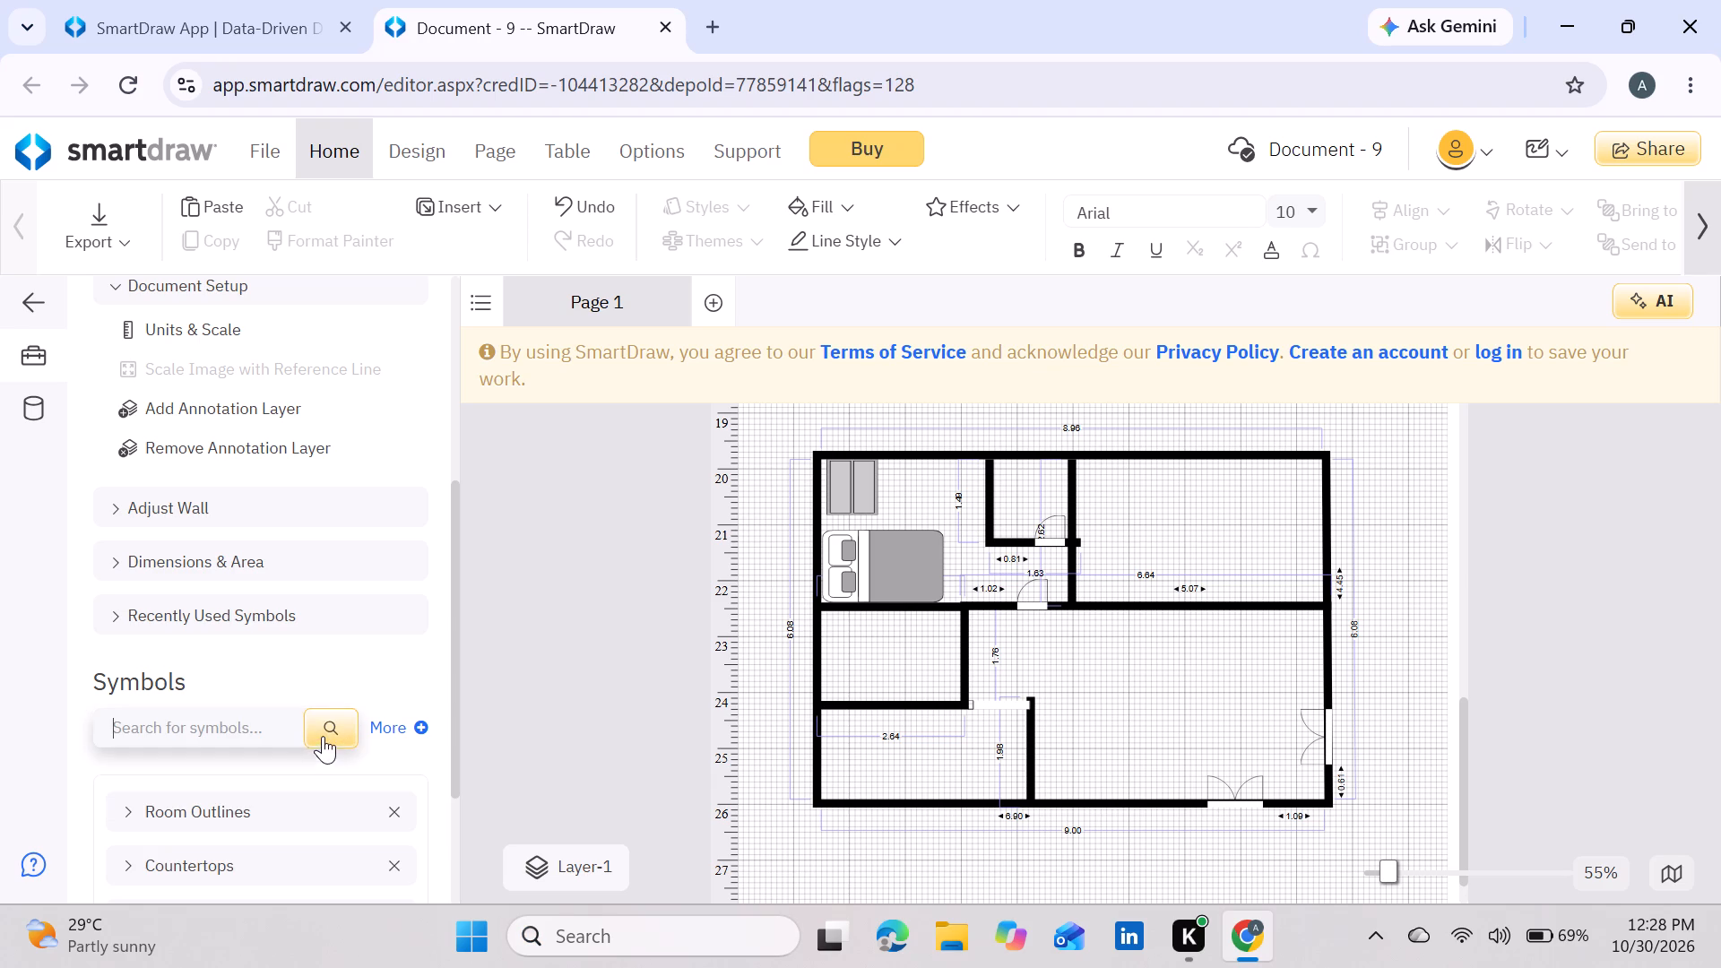
click(195, 730)
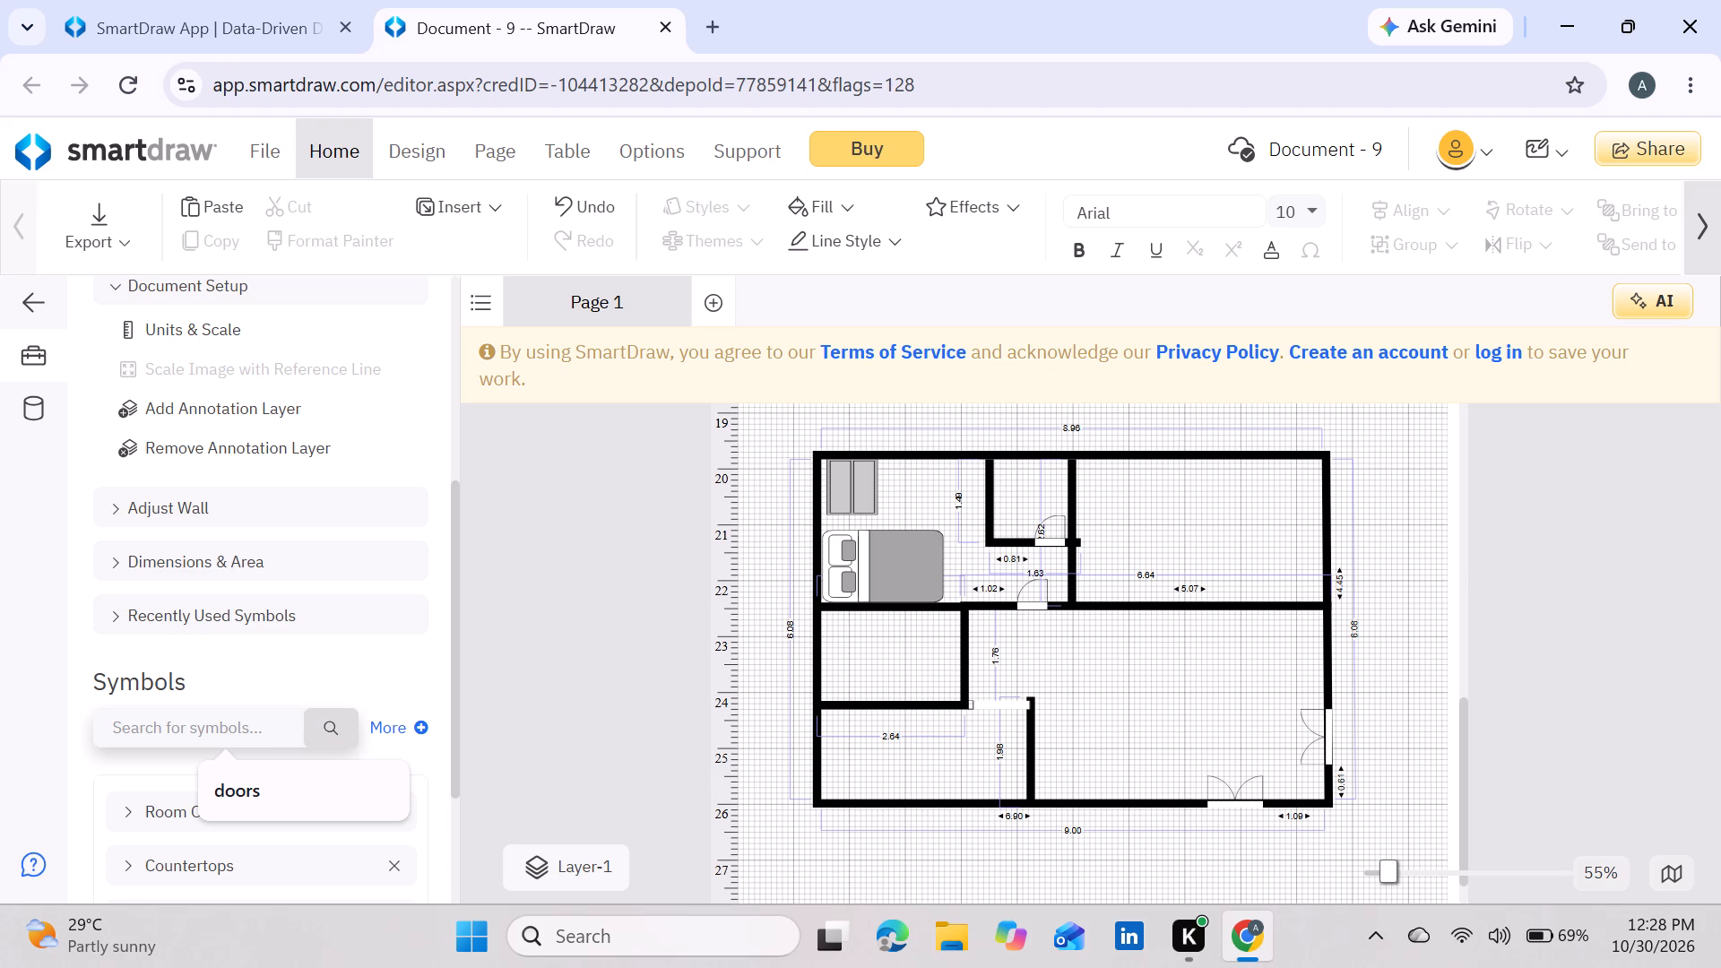
text(vansity)
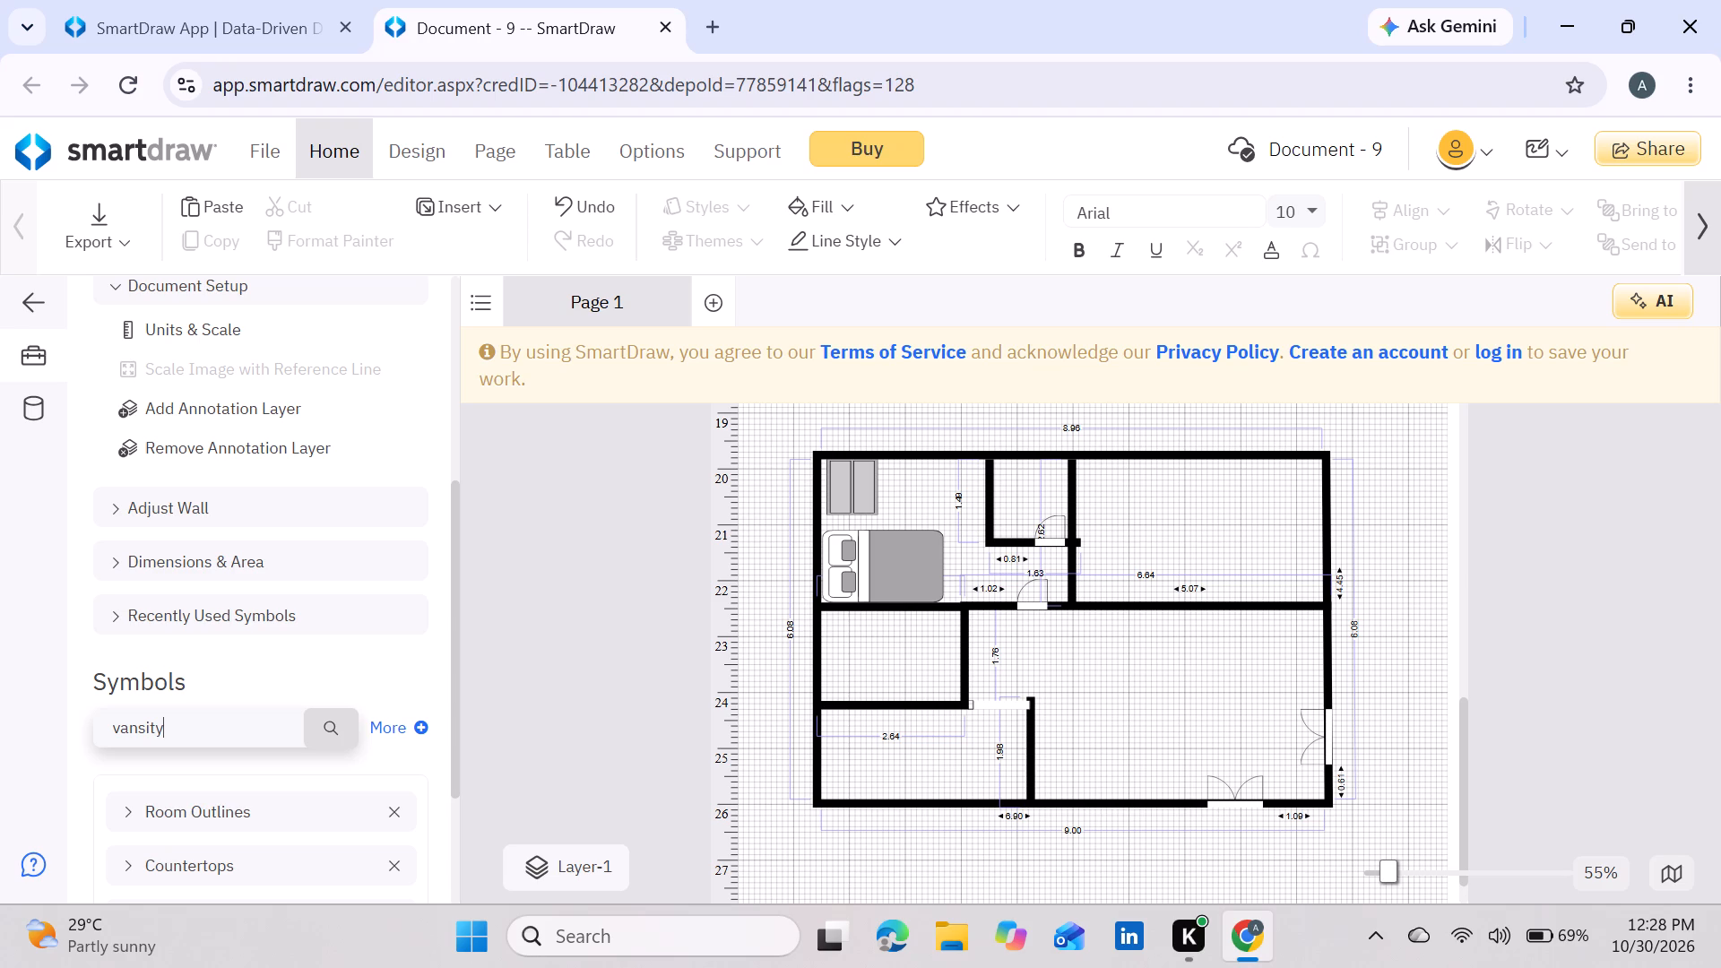
key(space)
text(table)
key(Return)
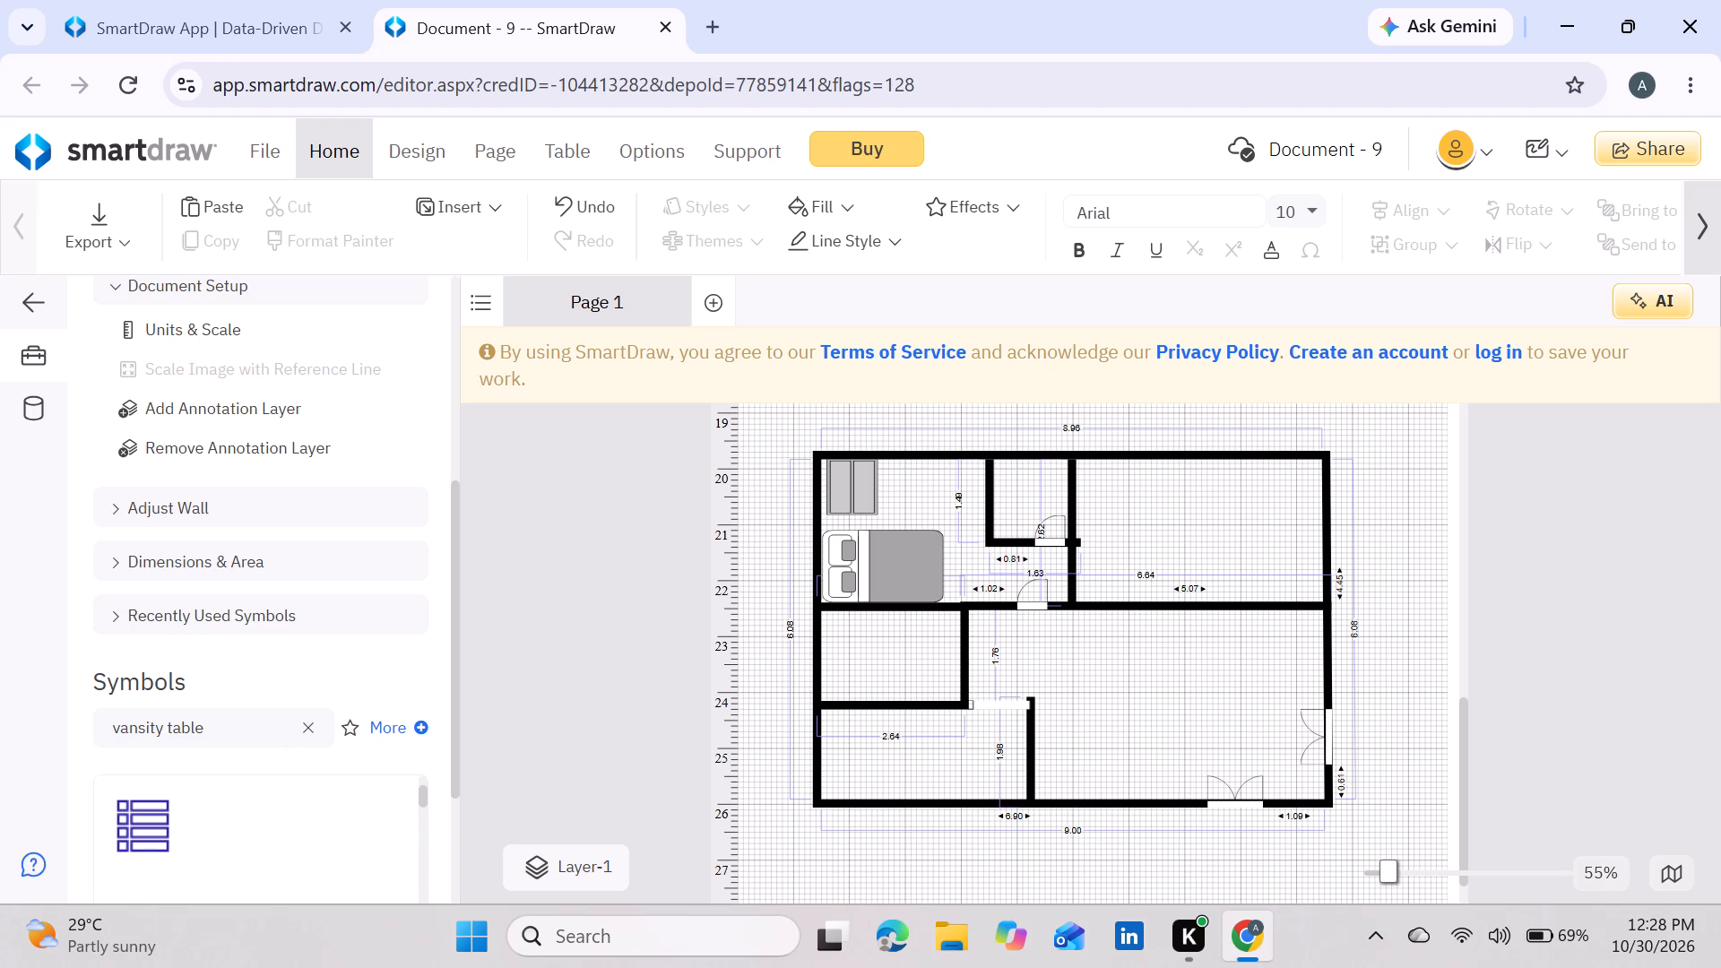
click(225, 730)
key(Return)
Look through the table, desk and office symbols in the search results for a suitable vanity table.
scroll(206, 843, down, 8)
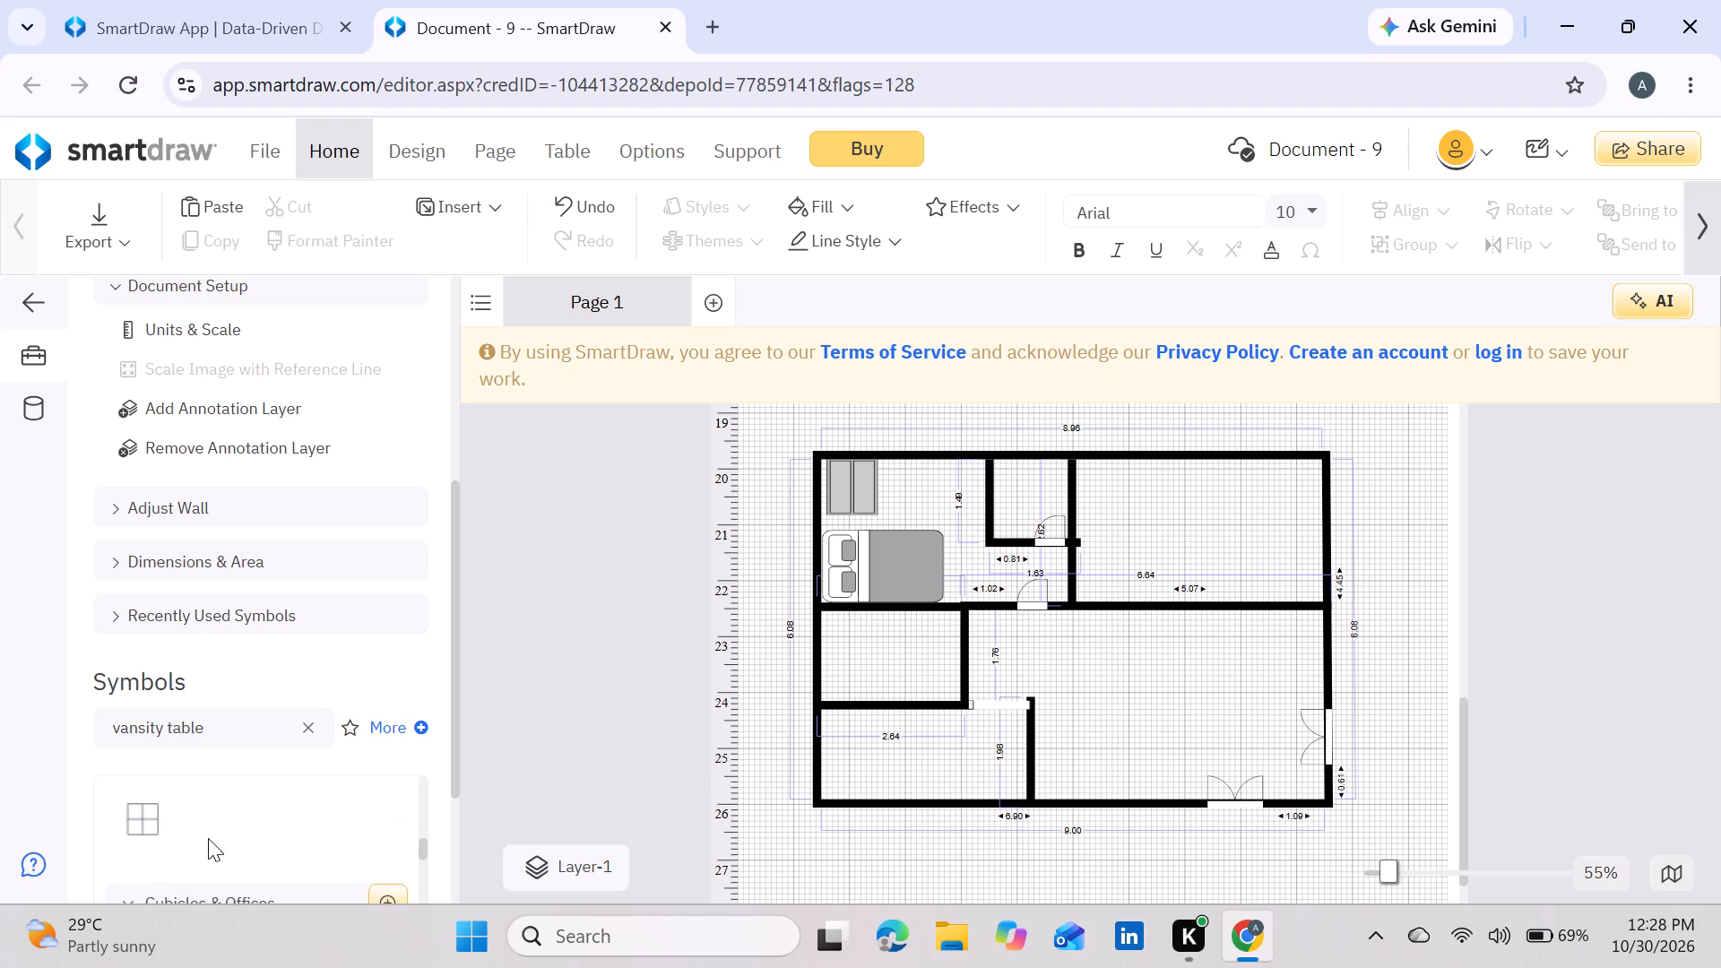
scroll(208, 838, down, 7)
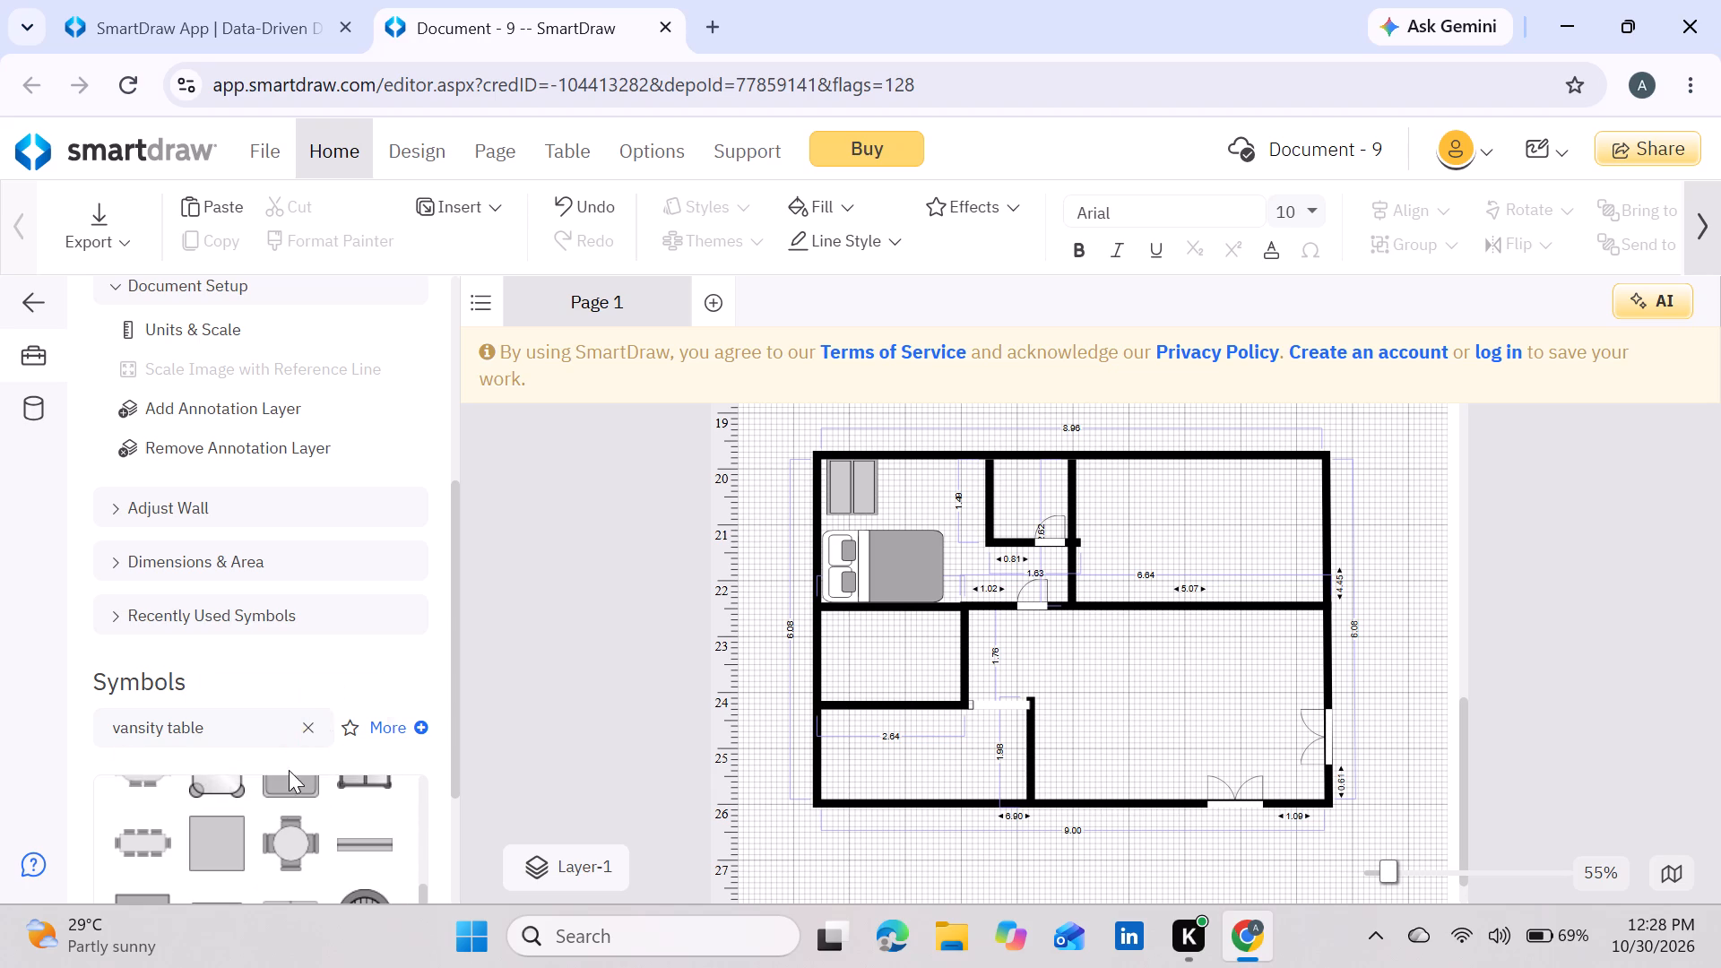
scroll(263, 808, down, 5)
scroll(258, 814, up, 5)
scroll(277, 826, down, 6)
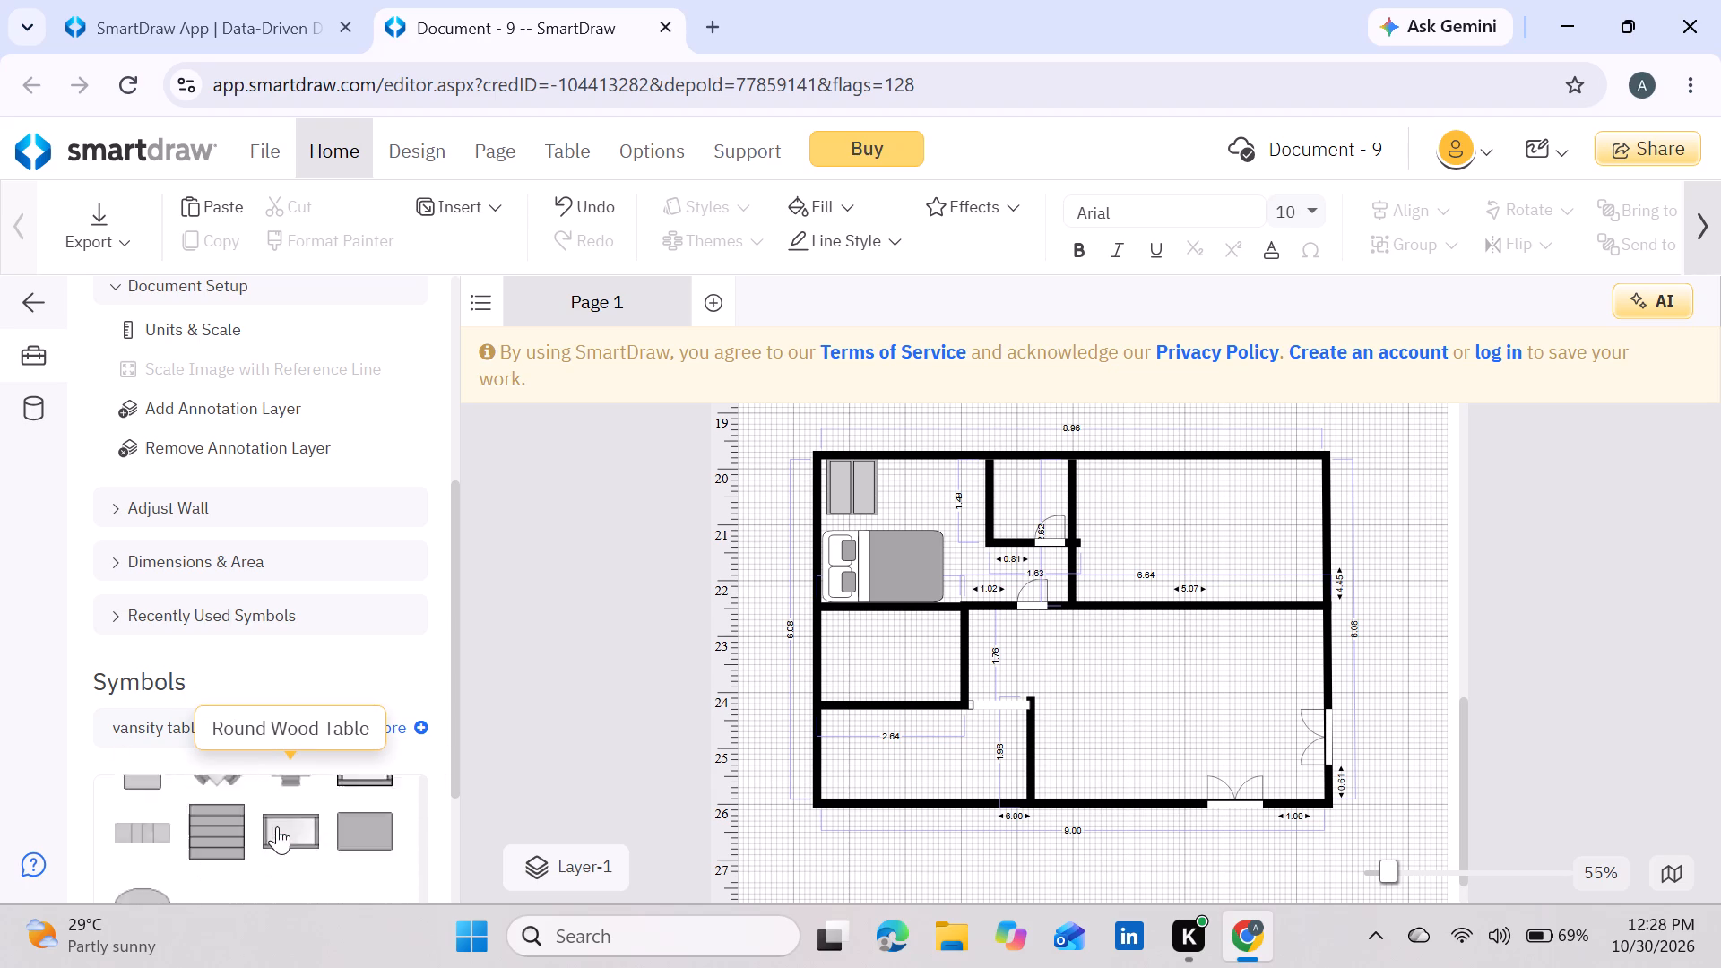
scroll(277, 826, down, 5)
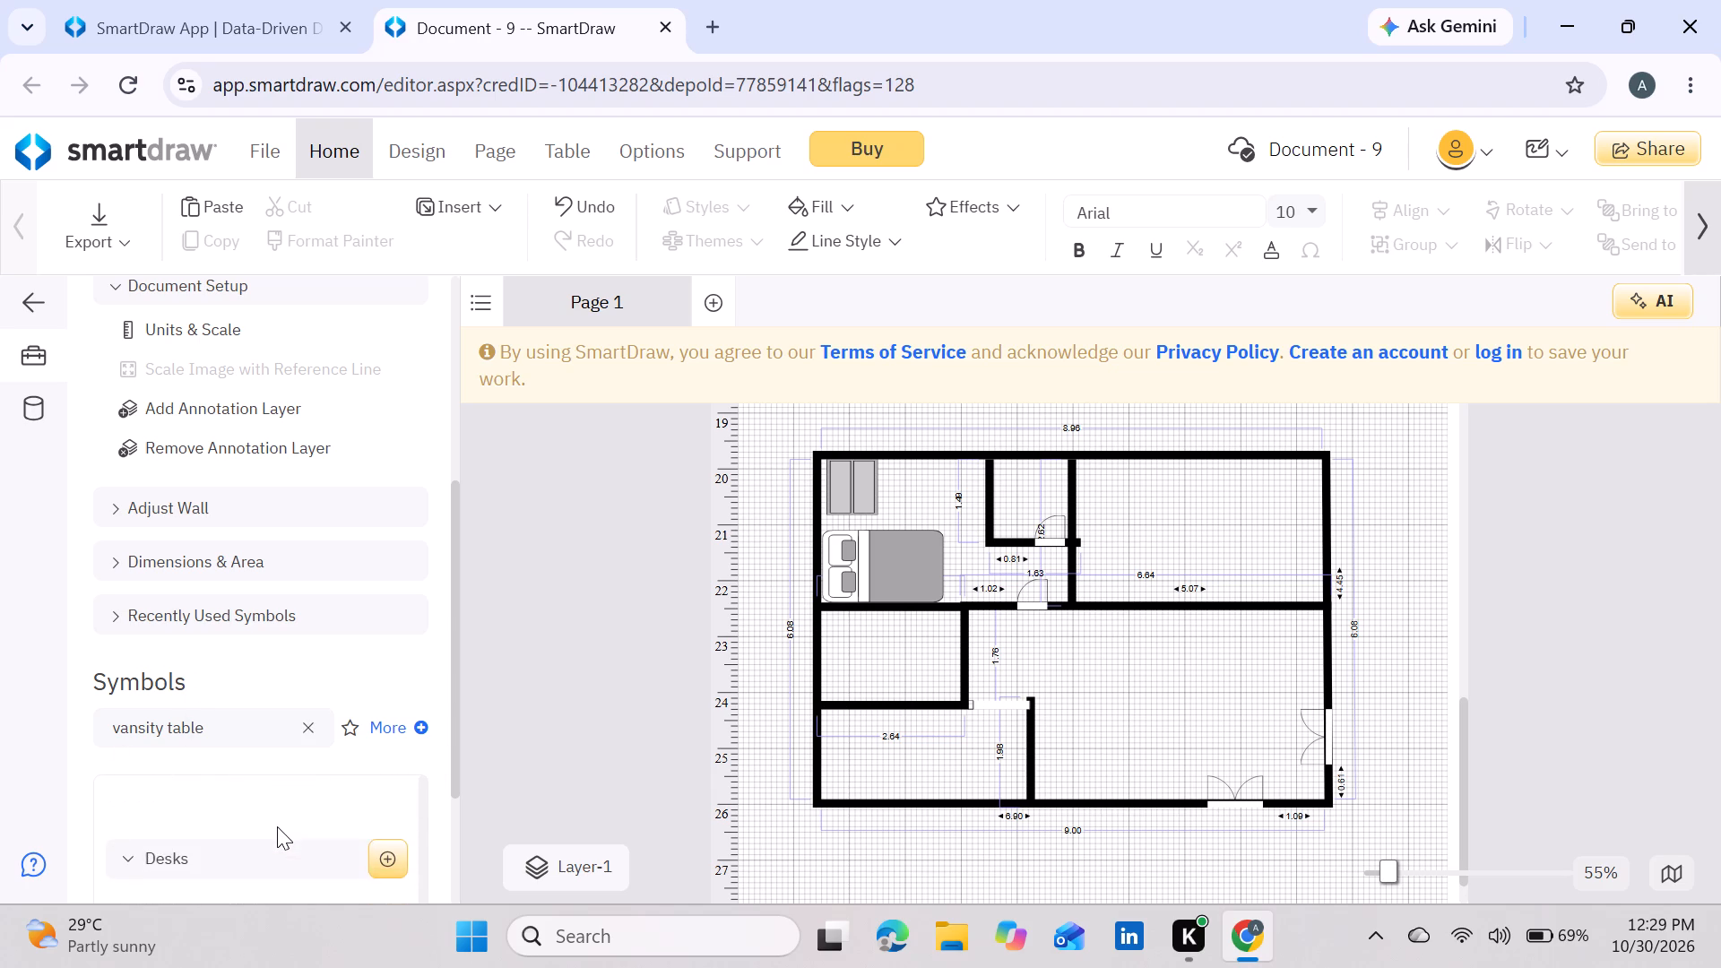
scroll(277, 826, down, 5)
scroll(277, 826, up, 2)
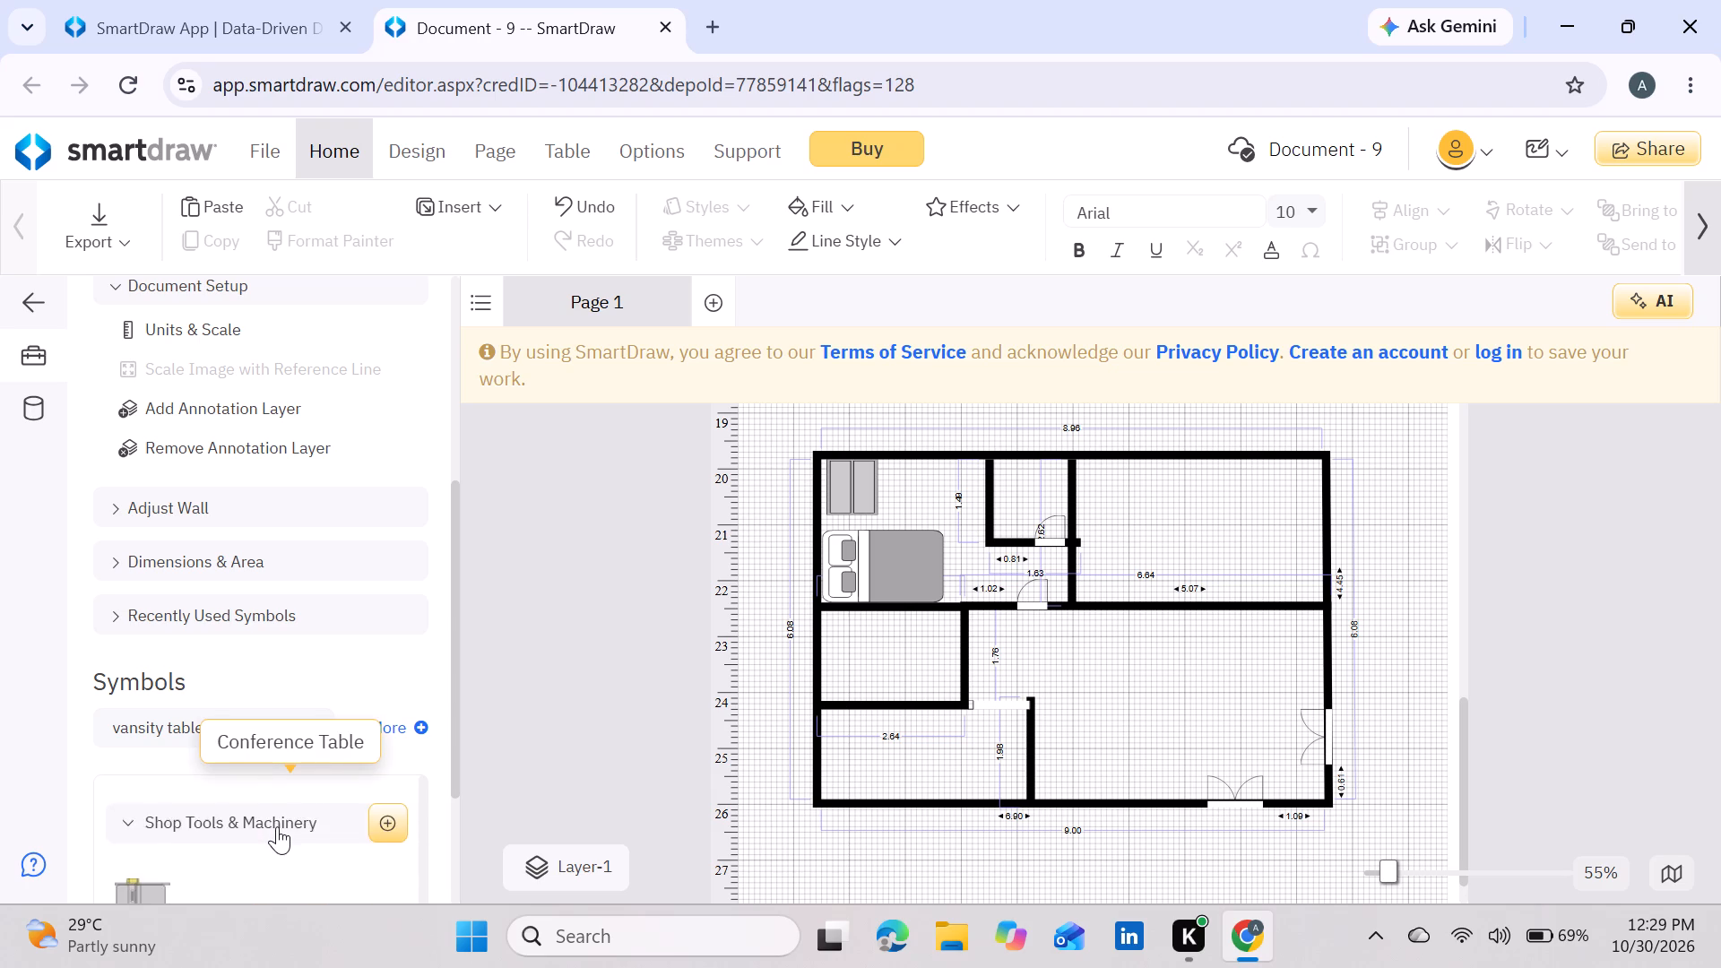
scroll(277, 826, up, 2)
Search the symbol library for dressing table and locate the Facial Table symbol.
click(316, 729)
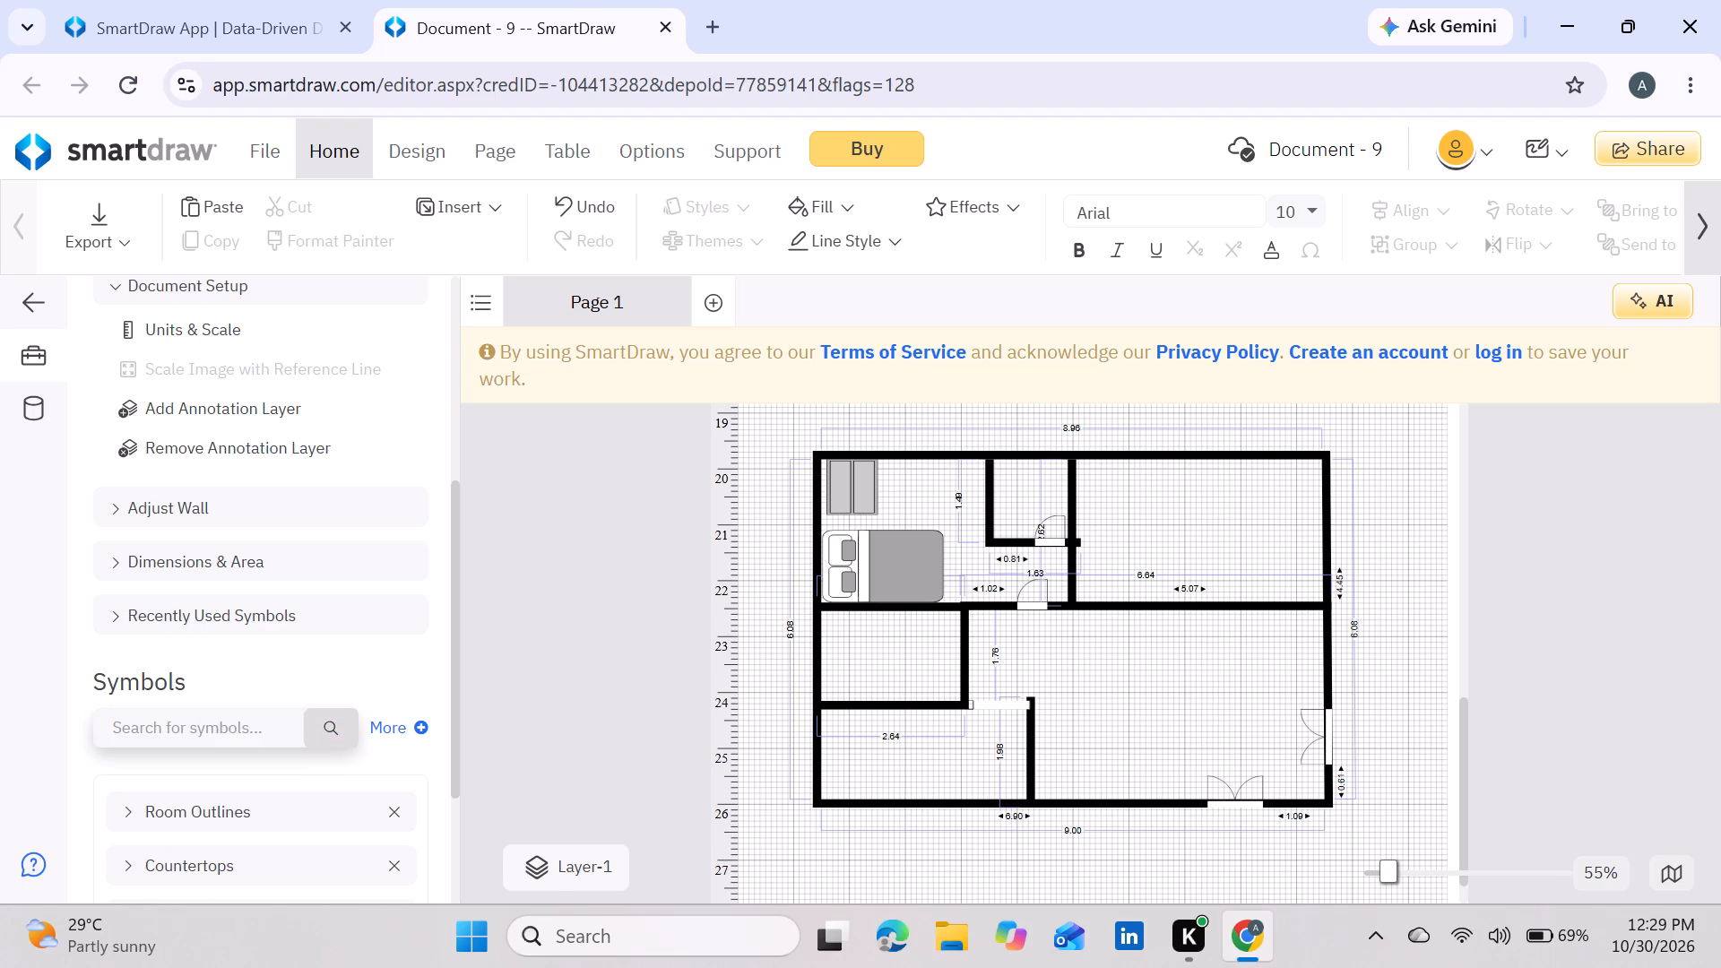
text(dressing table)
key(Return)
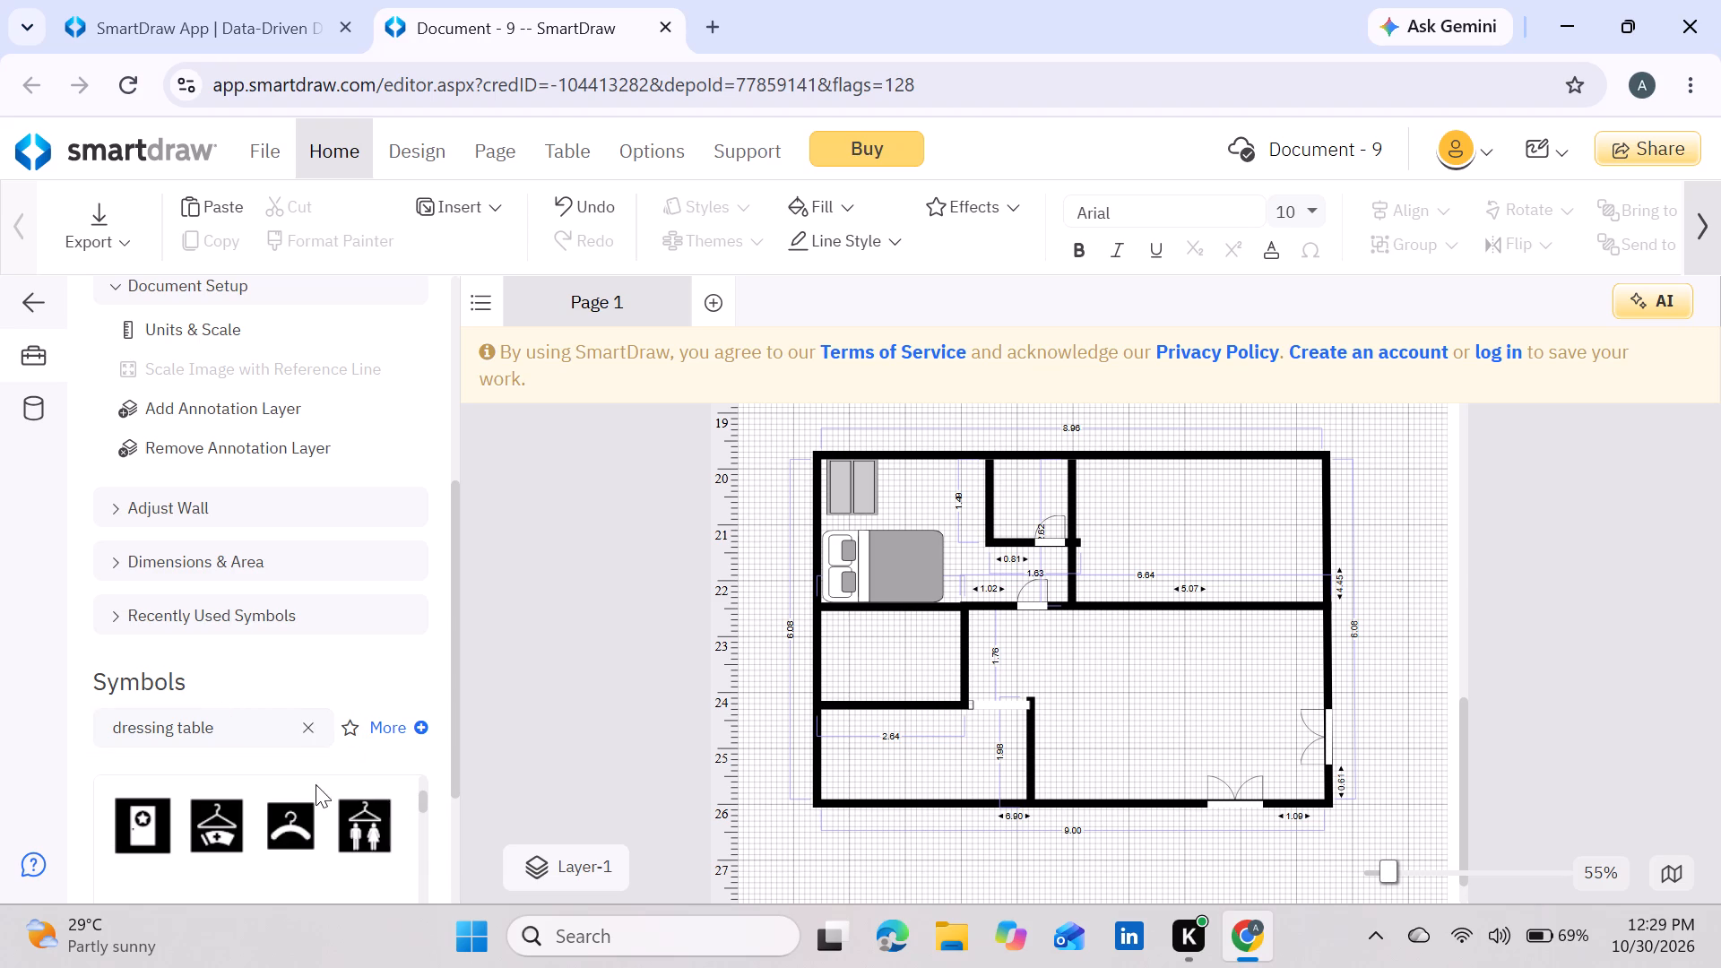
scroll(305, 828, down, 3)
scroll(293, 803, up, 1)
scroll(129, 801, up, 1)
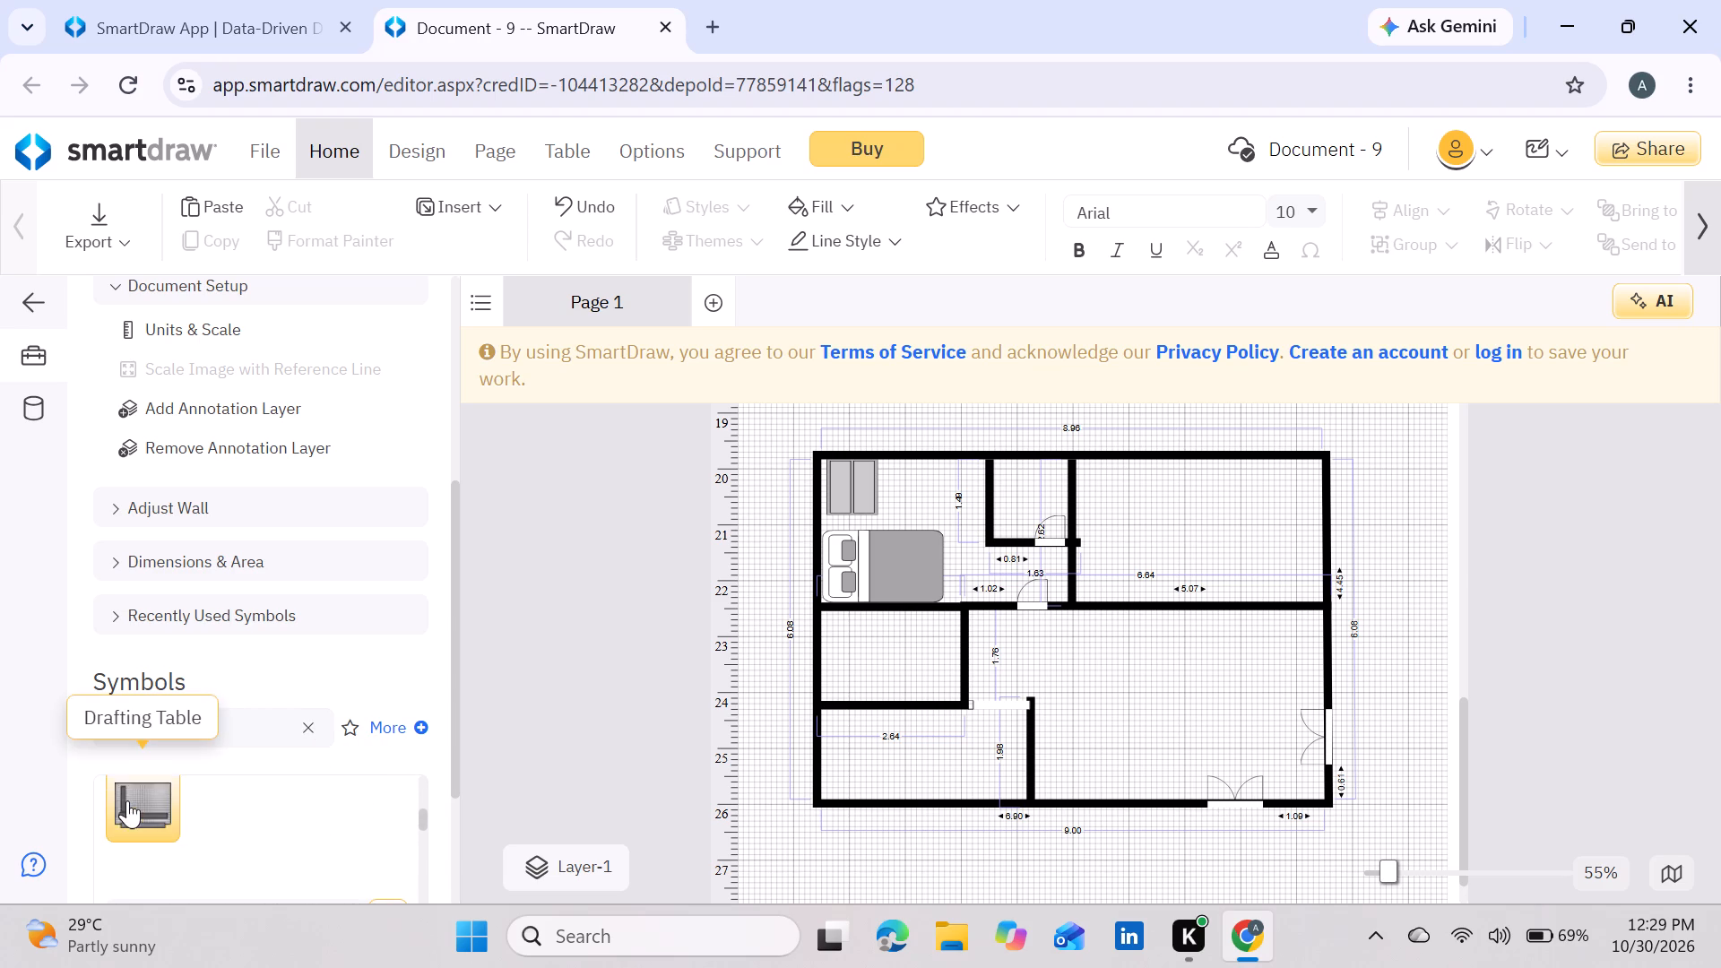
scroll(127, 800, up, 1)
scroll(198, 803, down, 4)
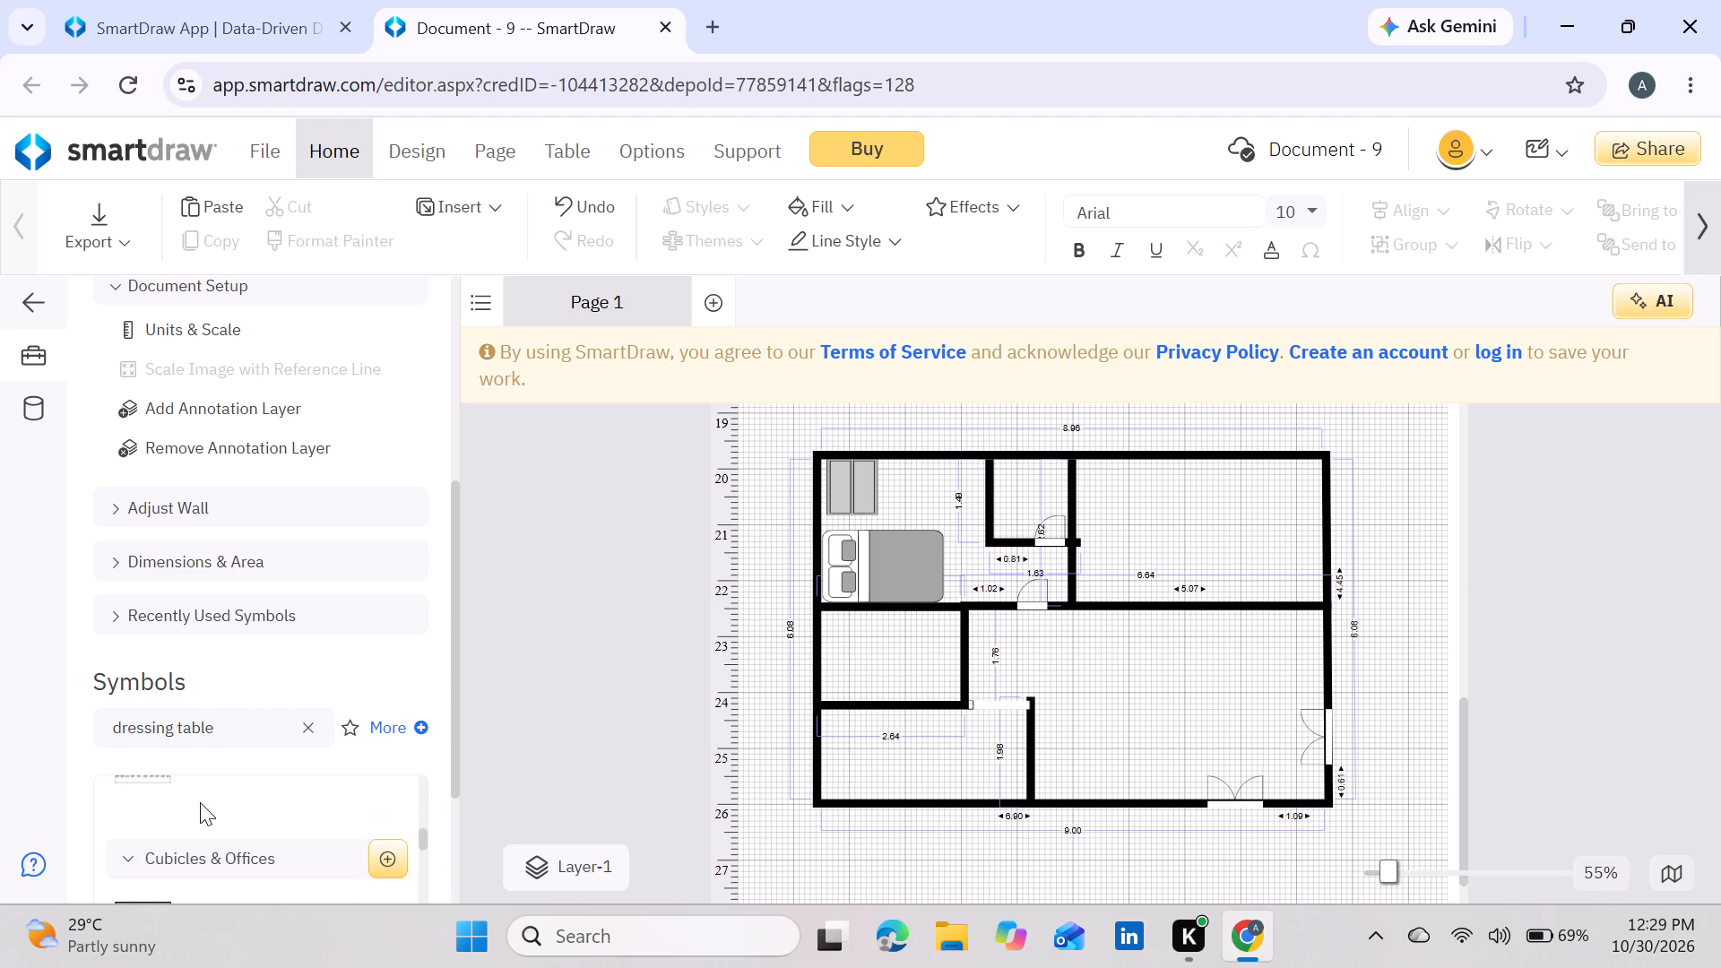
scroll(200, 802, up, 1)
scroll(200, 802, down, 4)
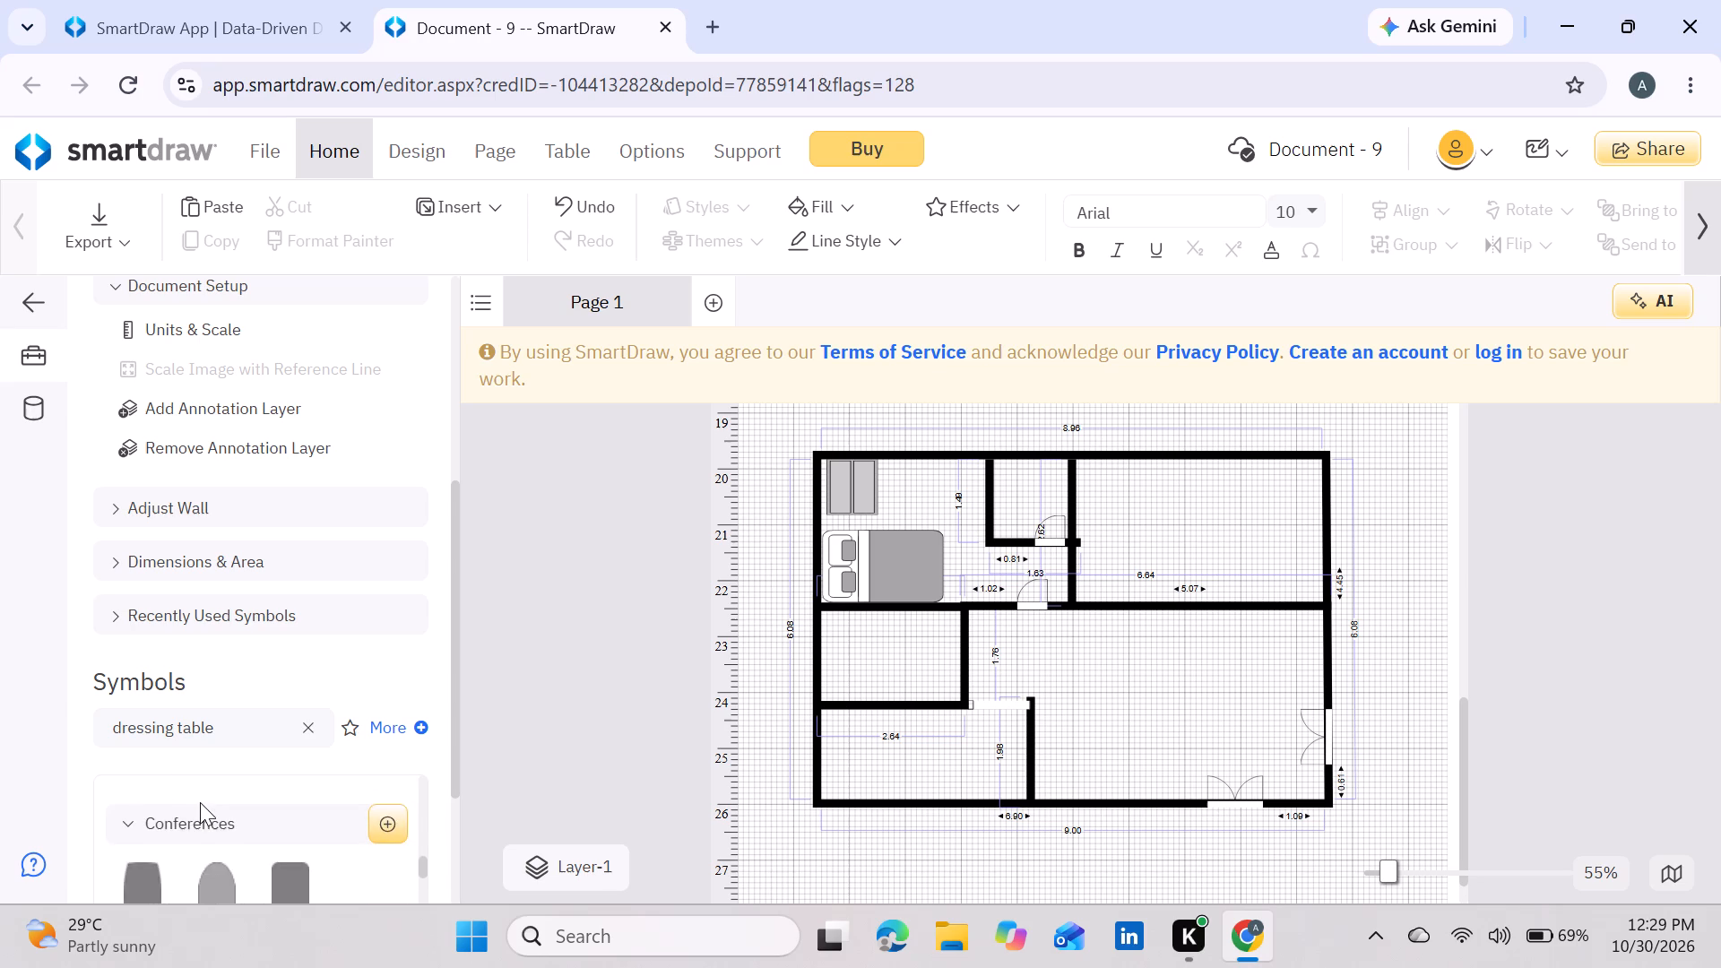
scroll(200, 802, down, 3)
scroll(200, 802, up, 1)
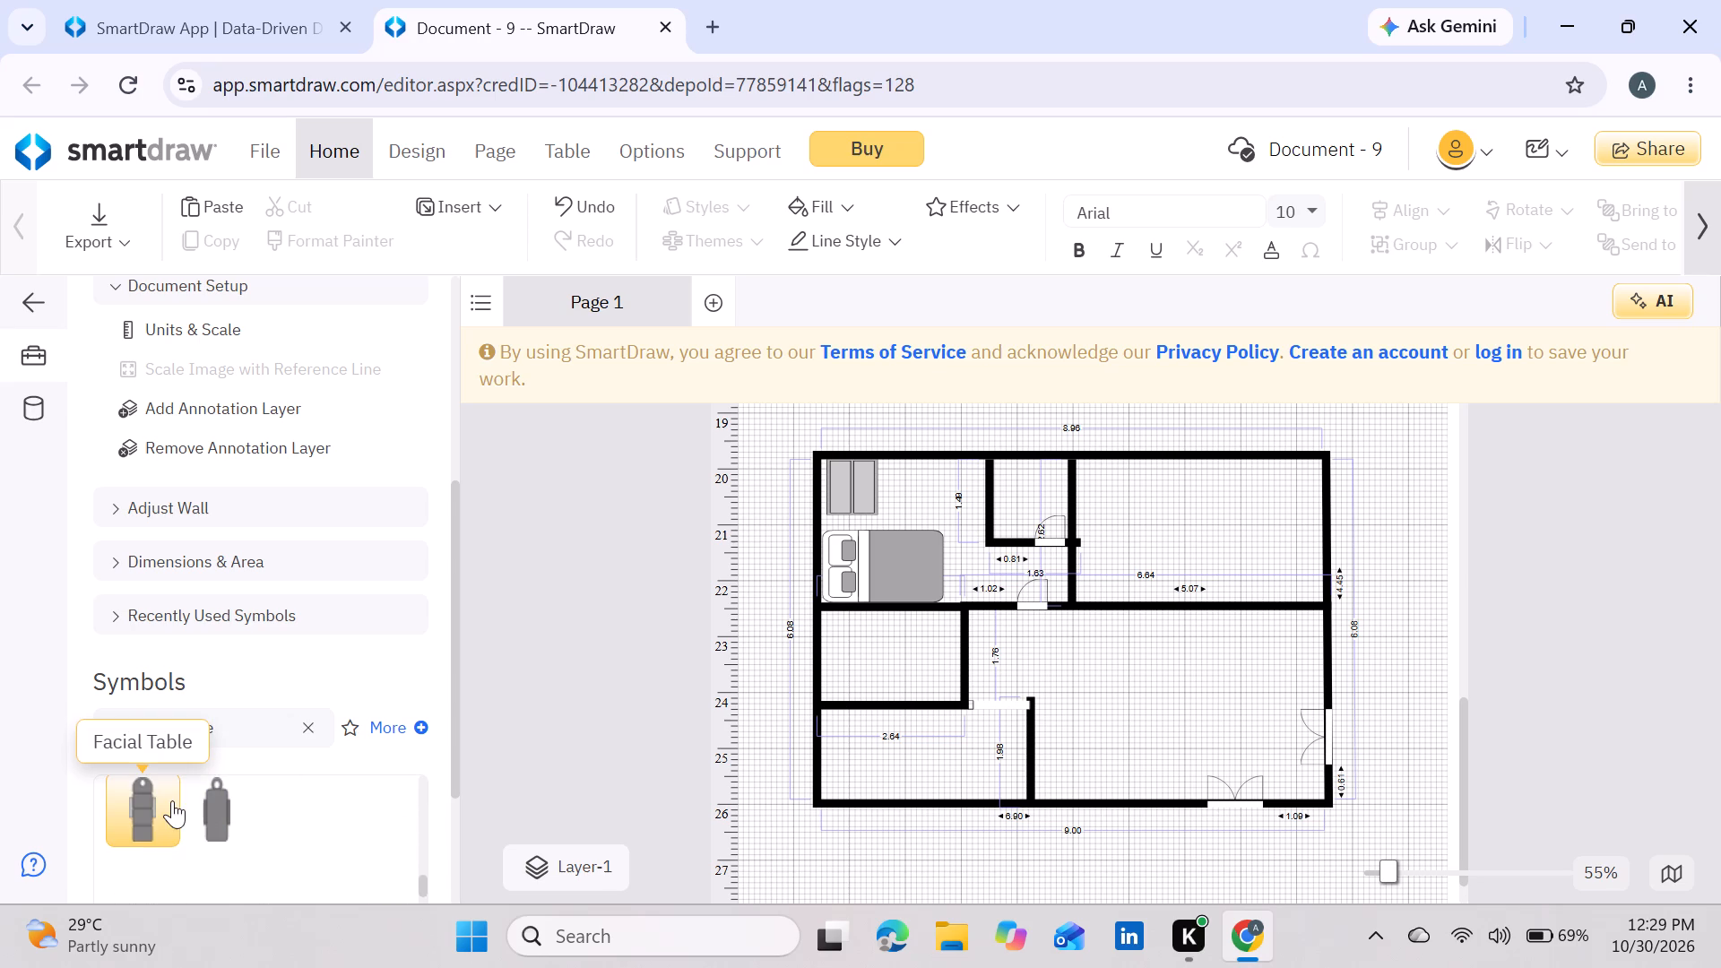
scroll(162, 800, up, 1)
scroll(162, 800, down, 1)
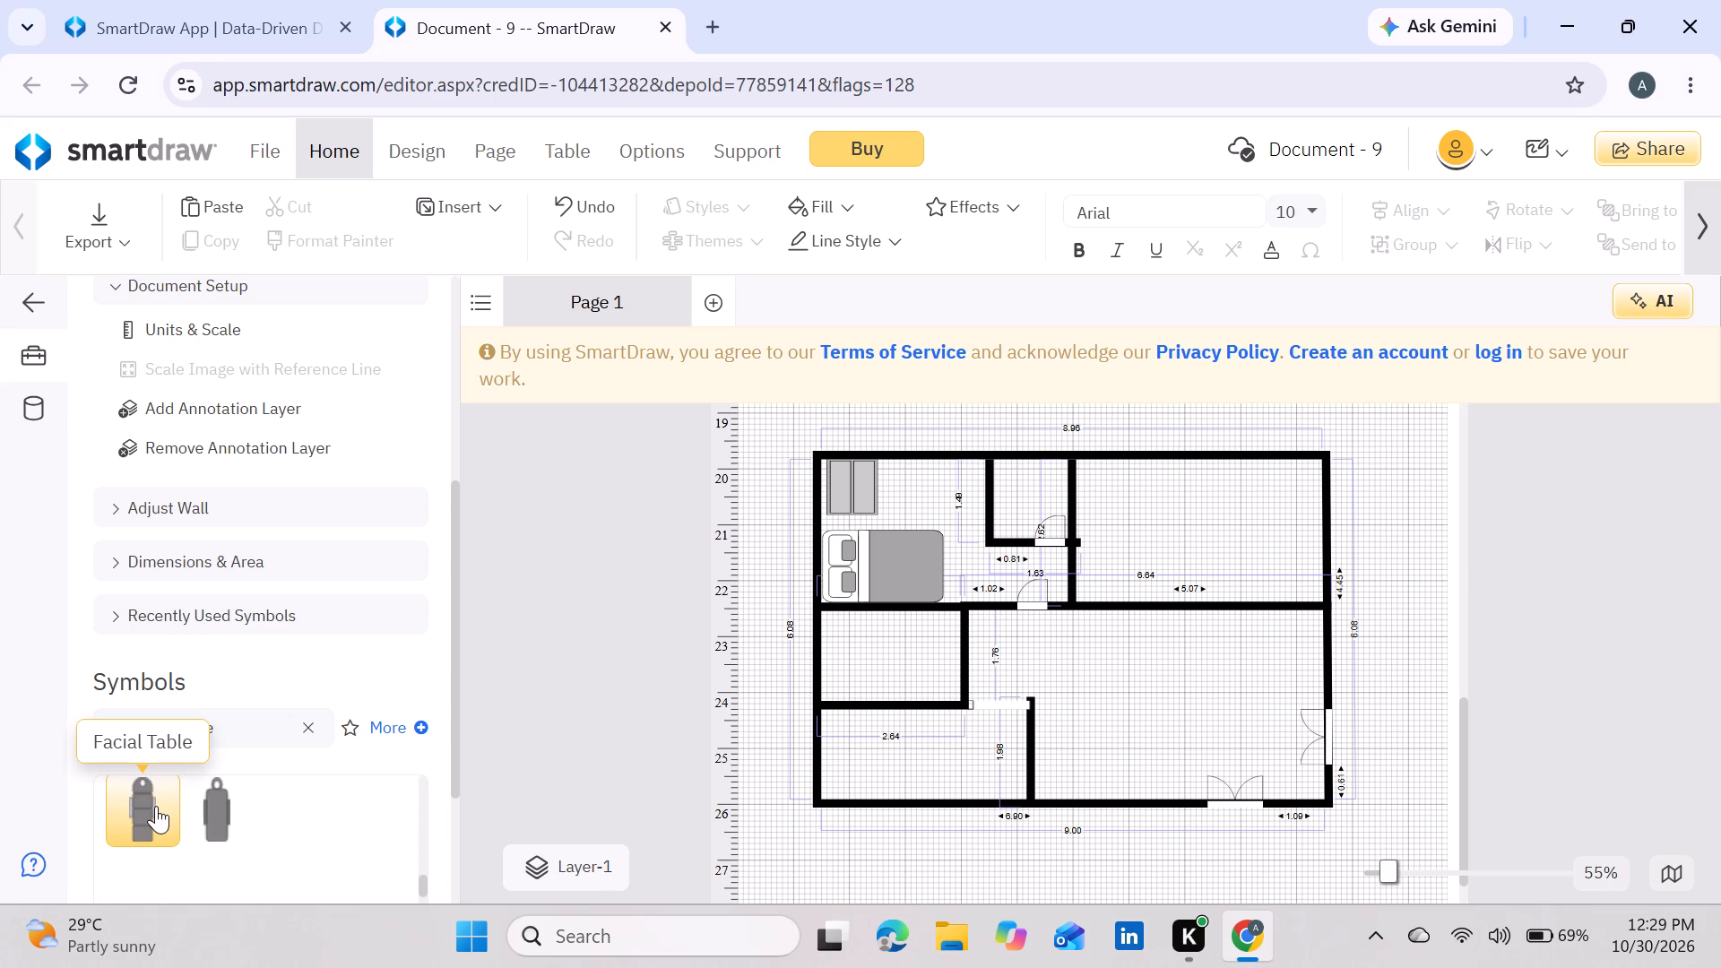
Place a Facial Table in the upper-left corner of the plan's upper-right room, at about 6.13, 19.98, and shorten it to about 1.34 high.
click(156, 806)
click(156, 806)
drag(156, 806, 869, 581)
drag(869, 581, 1132, 520)
click(156, 808)
drag(156, 808, 1094, 513)
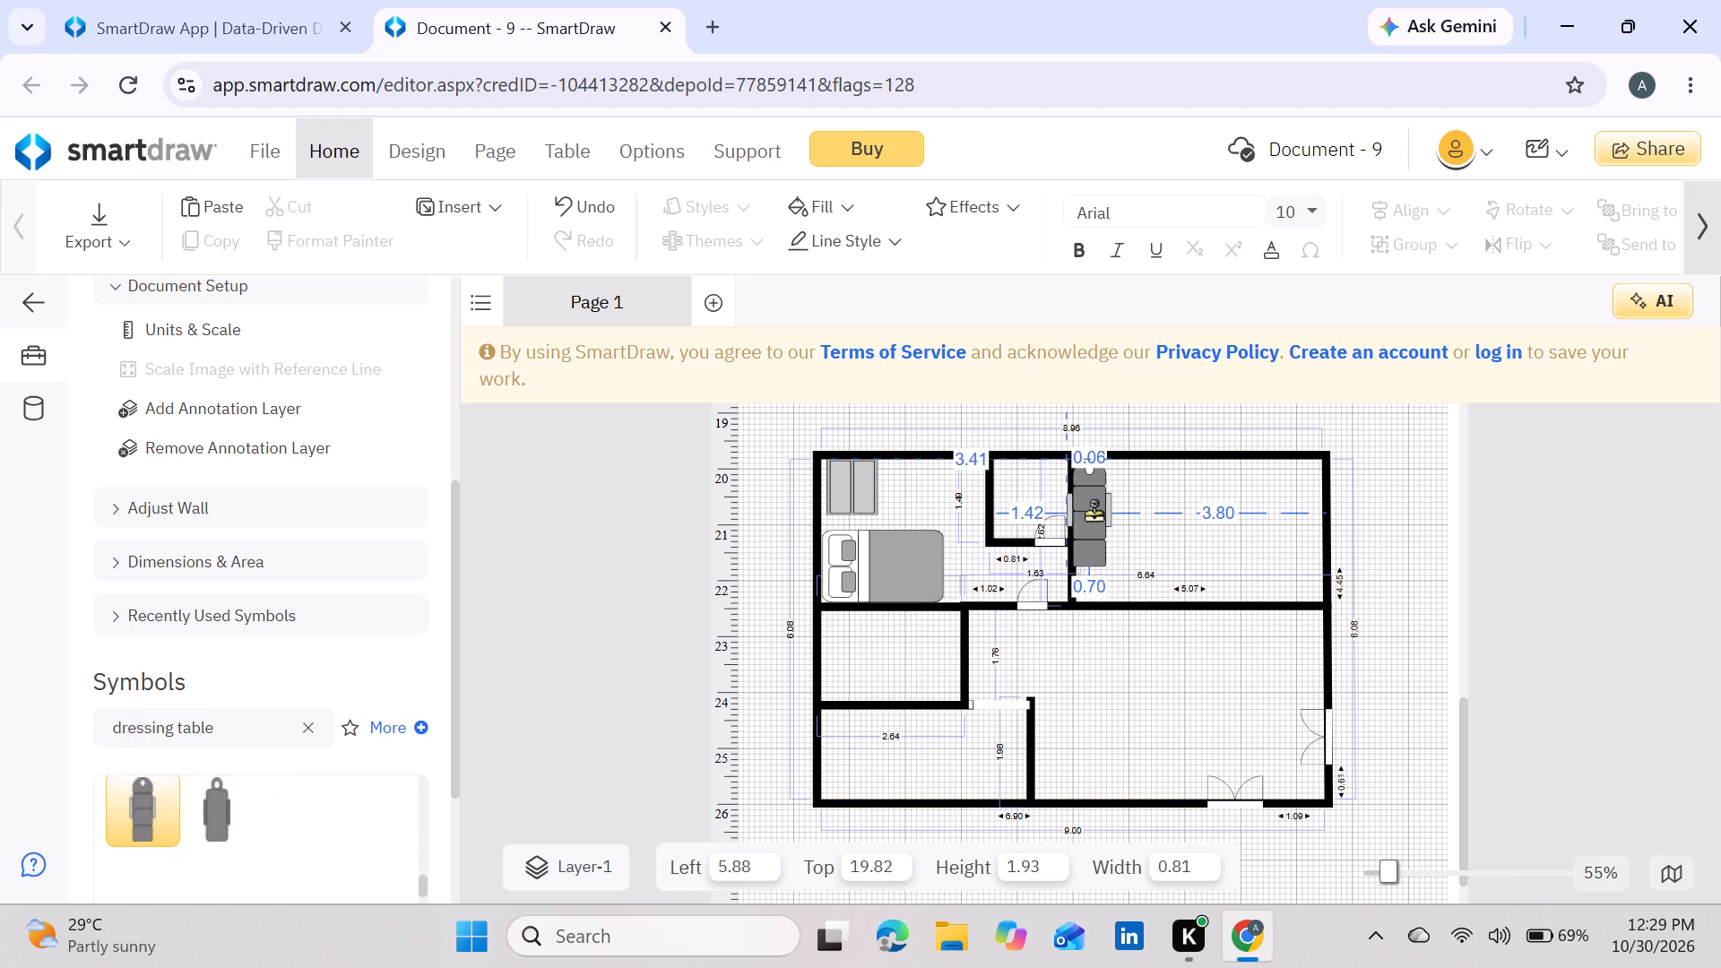
drag(1094, 513, 1102, 523)
drag(1108, 575, 1107, 562)
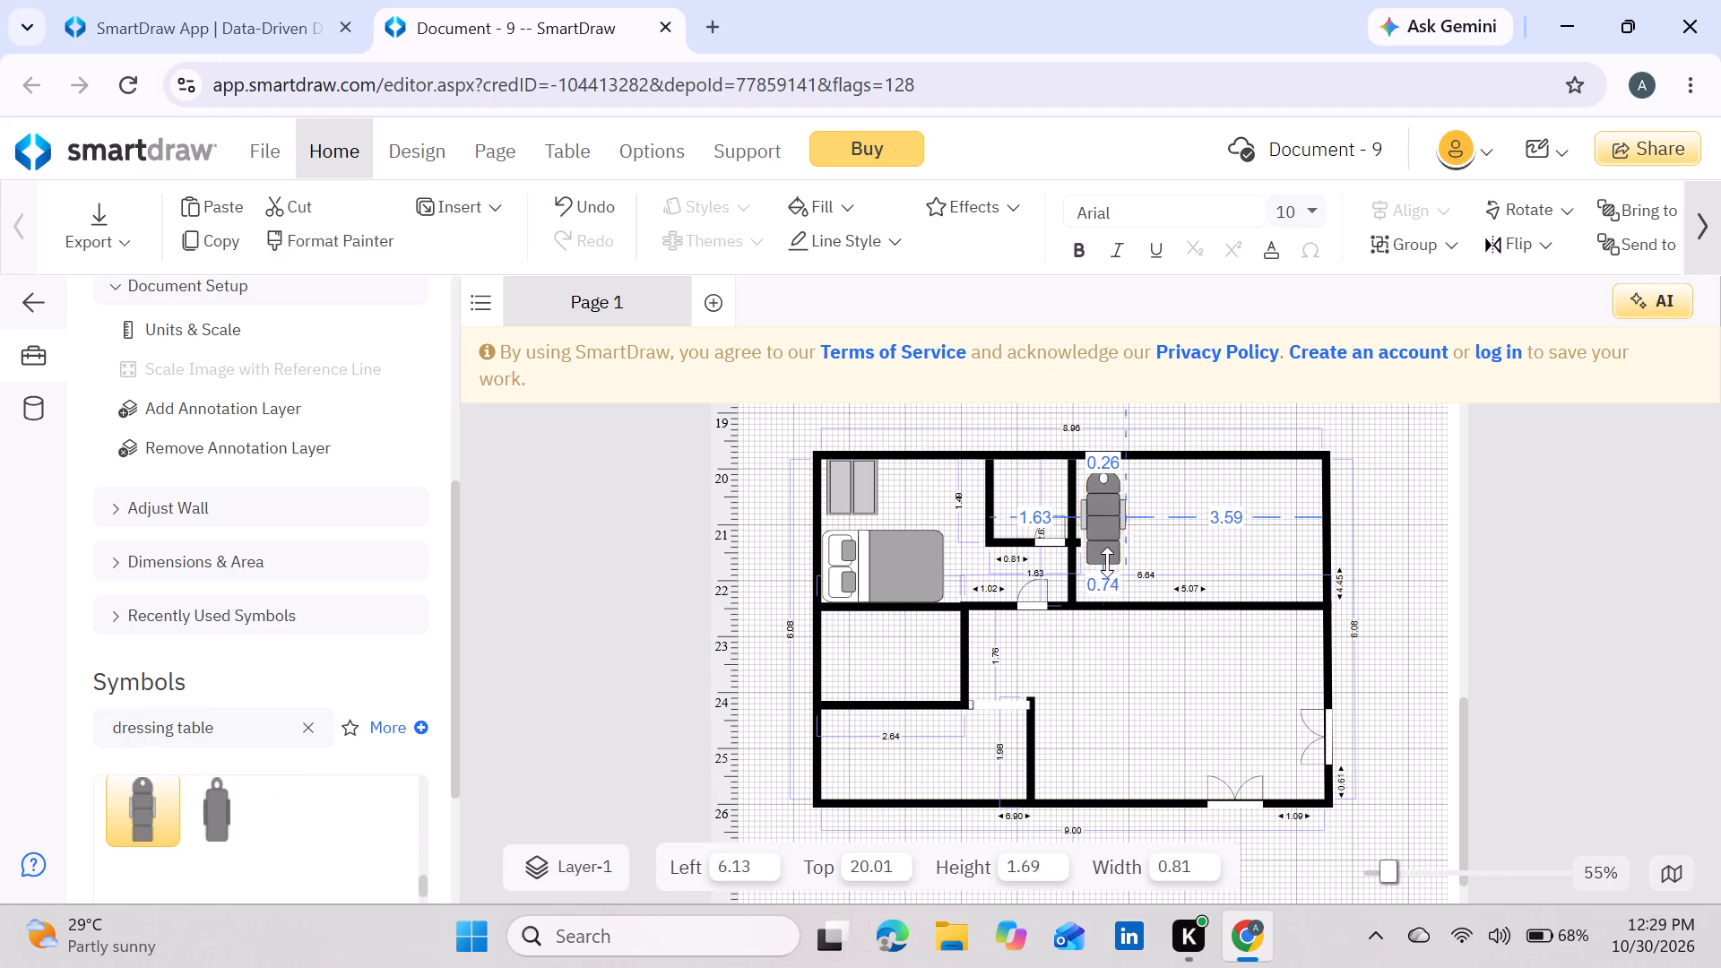
drag(1107, 562, 1106, 544)
click(1108, 511)
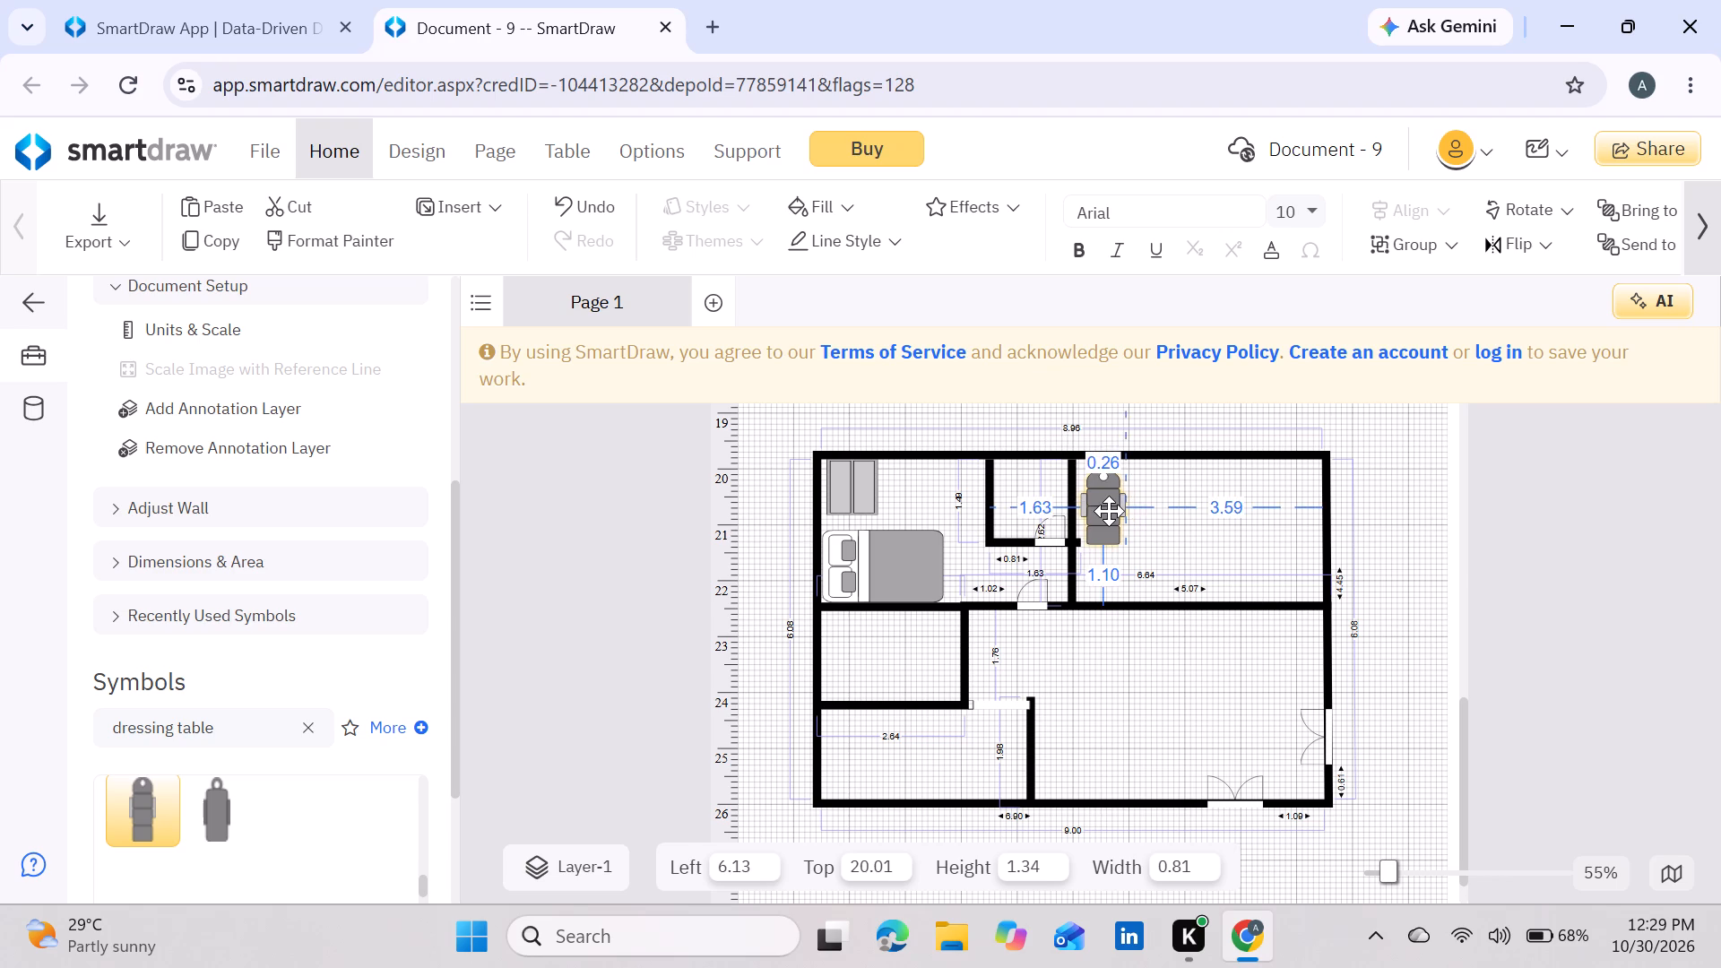
click(475, 582)
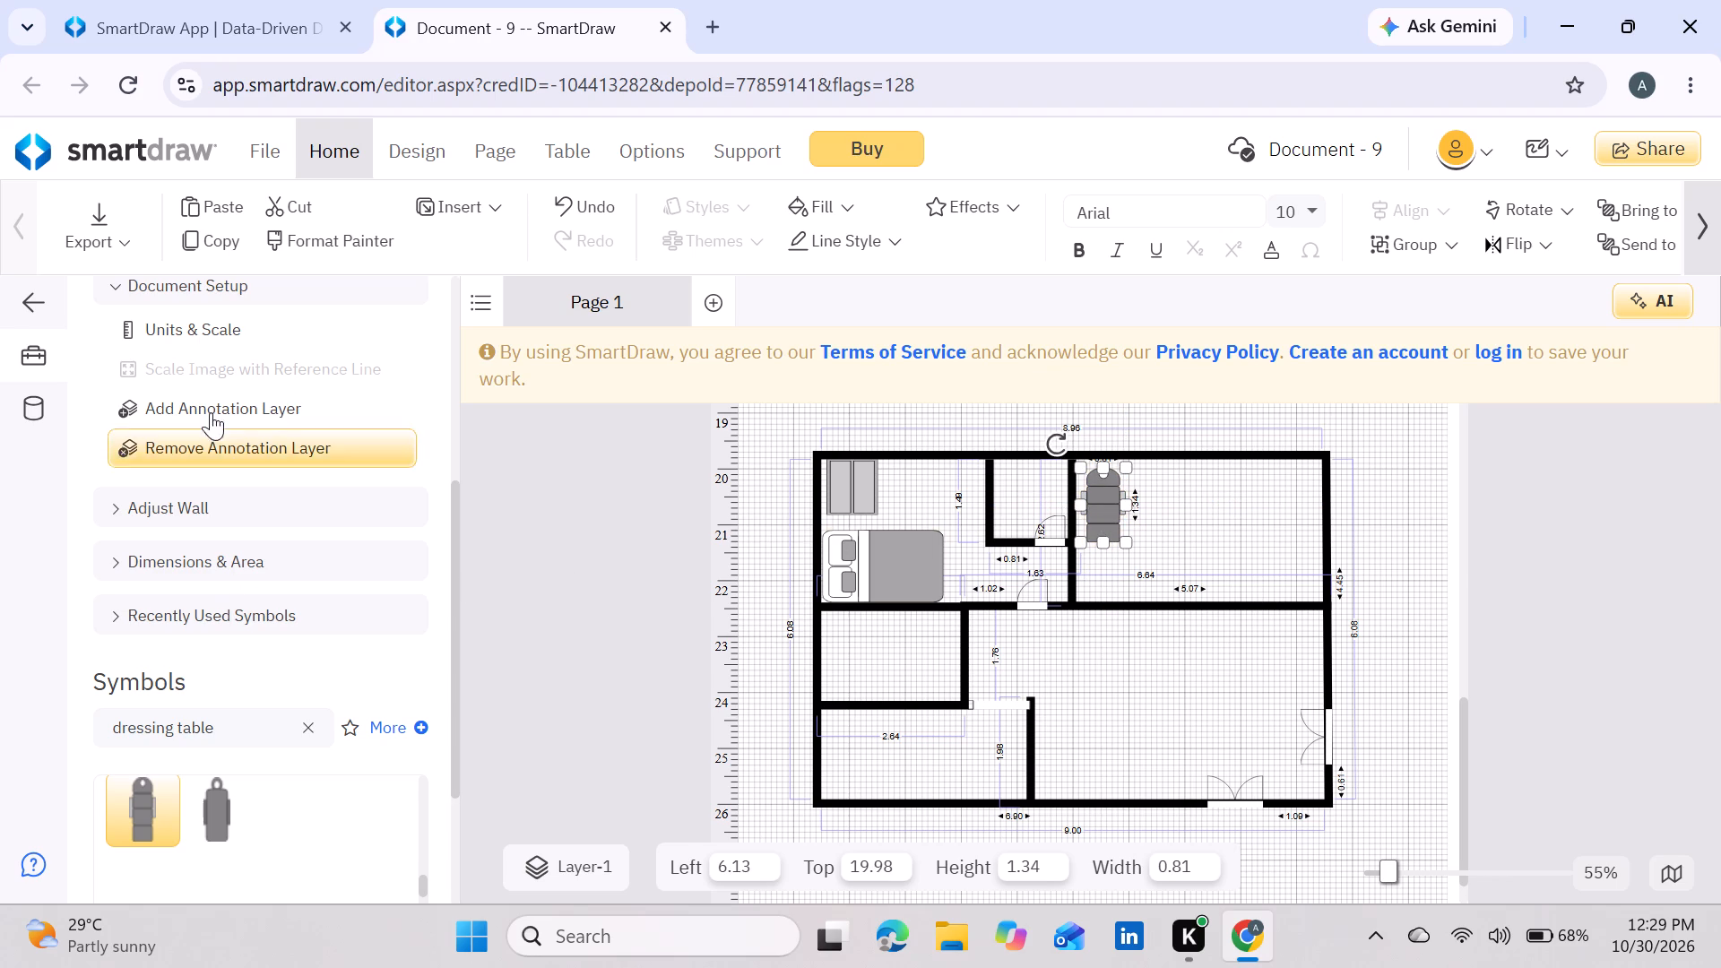
Search the symbol library for beds.
scroll(259, 340, up, 3)
scroll(549, 493, up, 2)
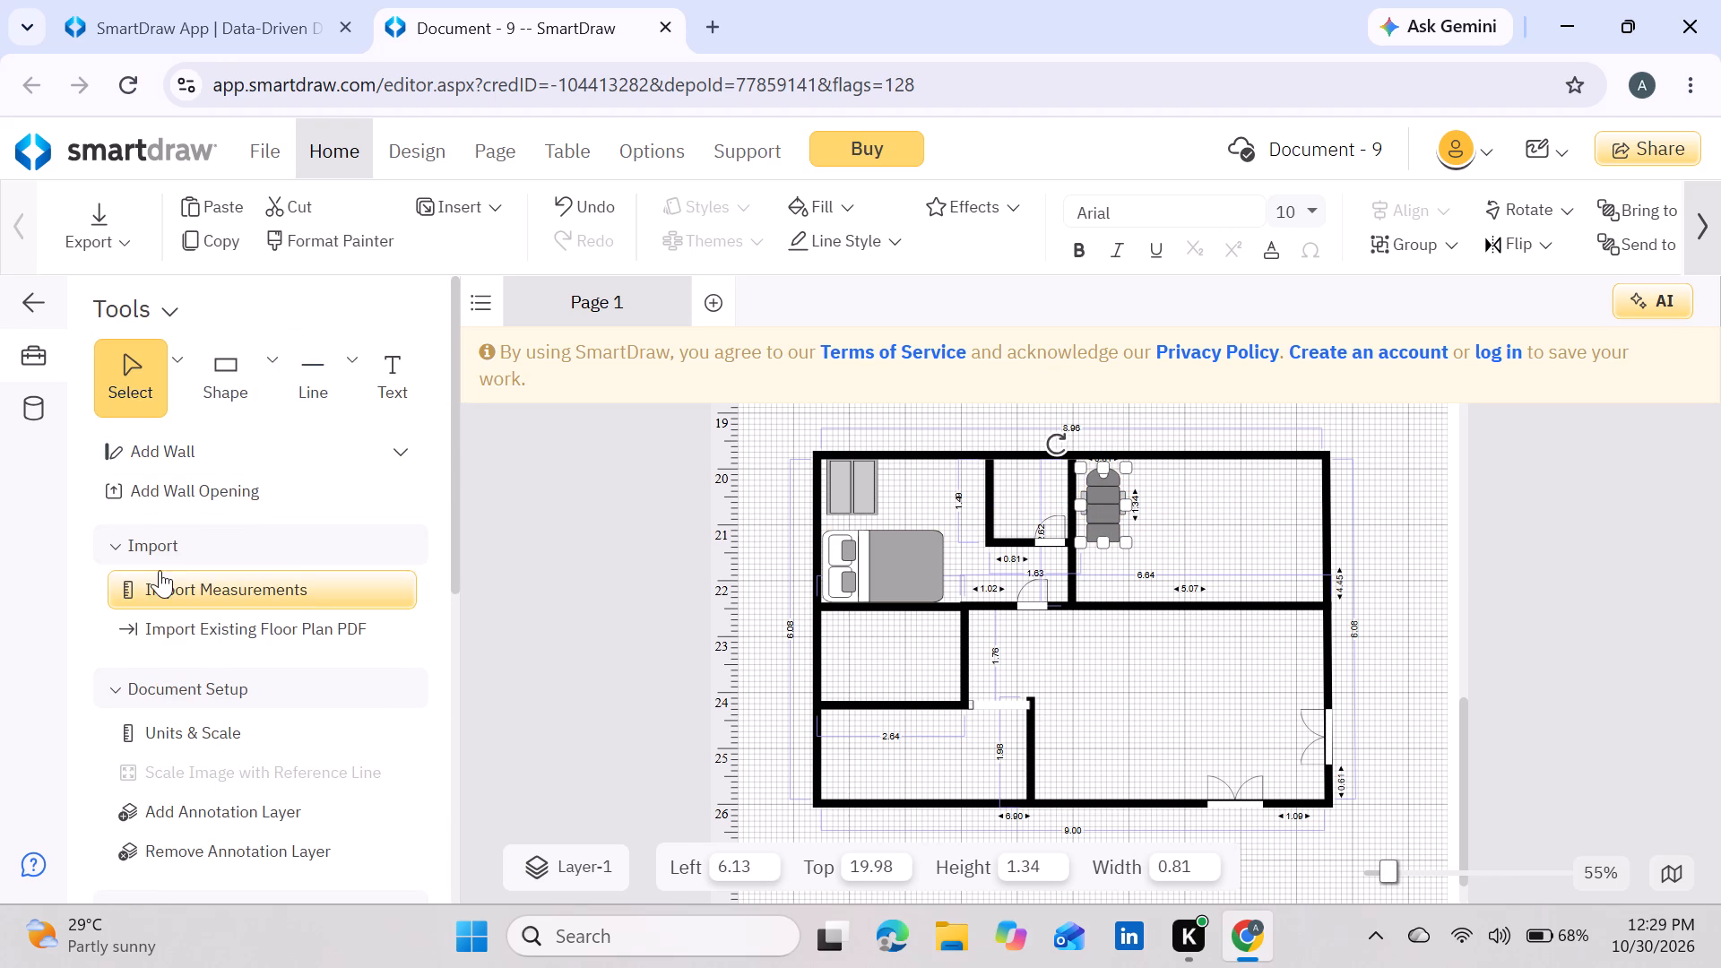
scroll(303, 678, down, 5)
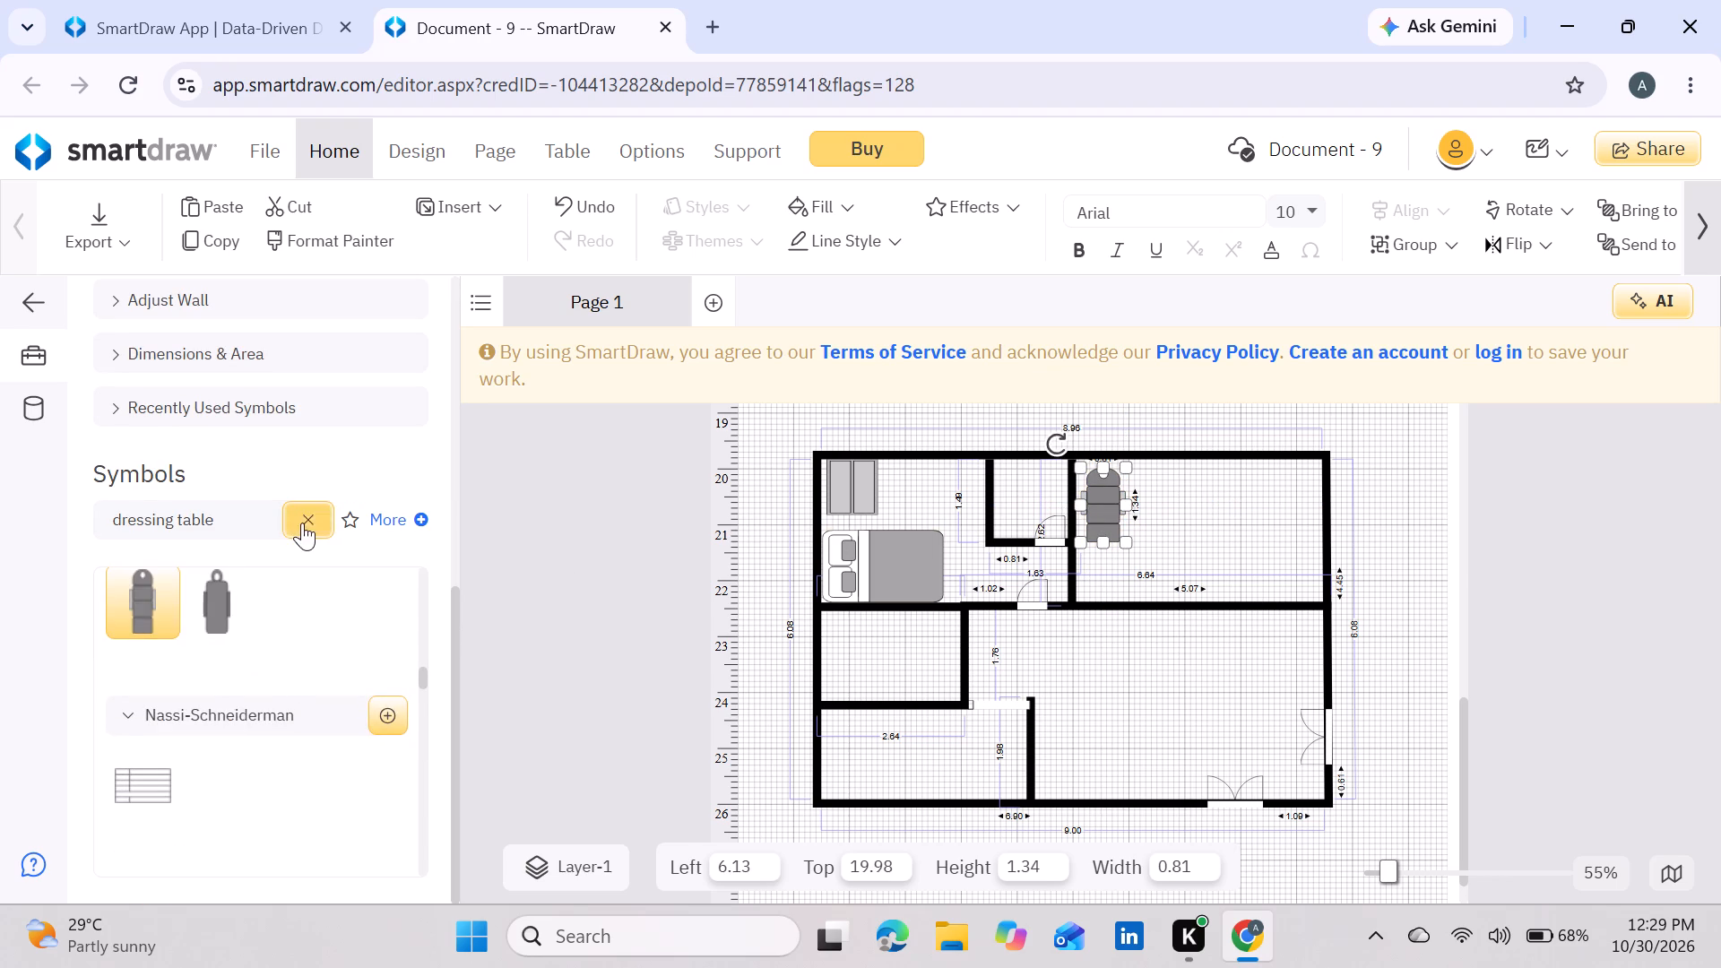
click(302, 523)
click(226, 518)
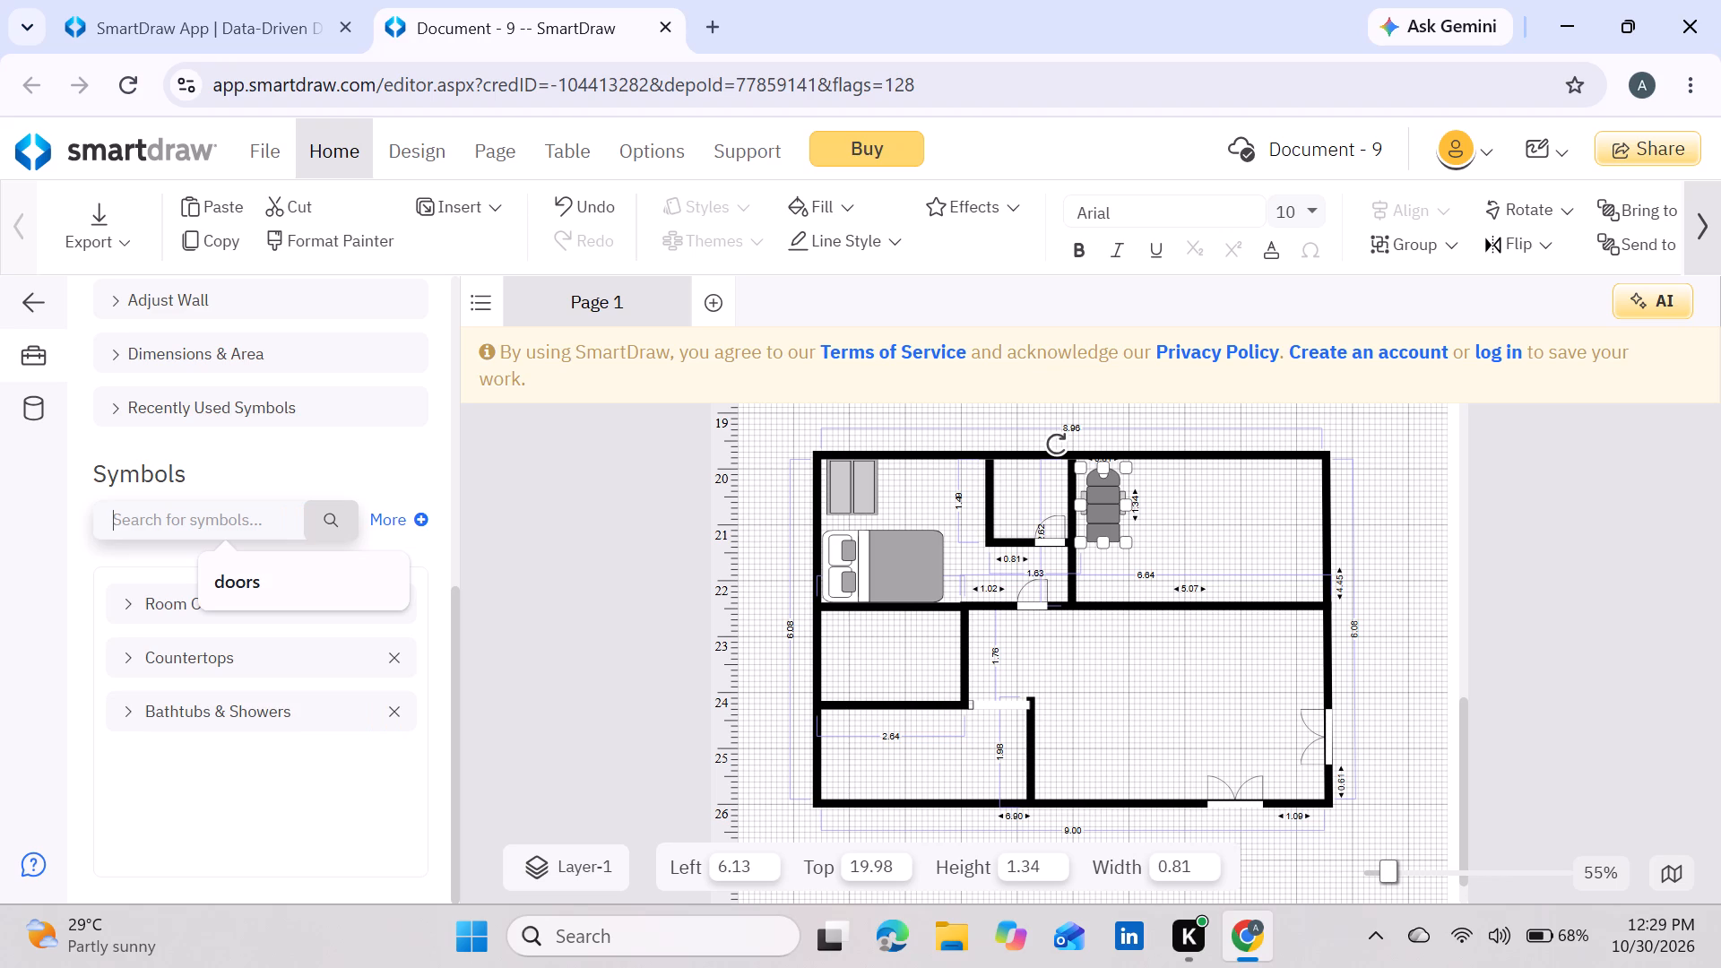
text(be)
text(ds)
key(Return)
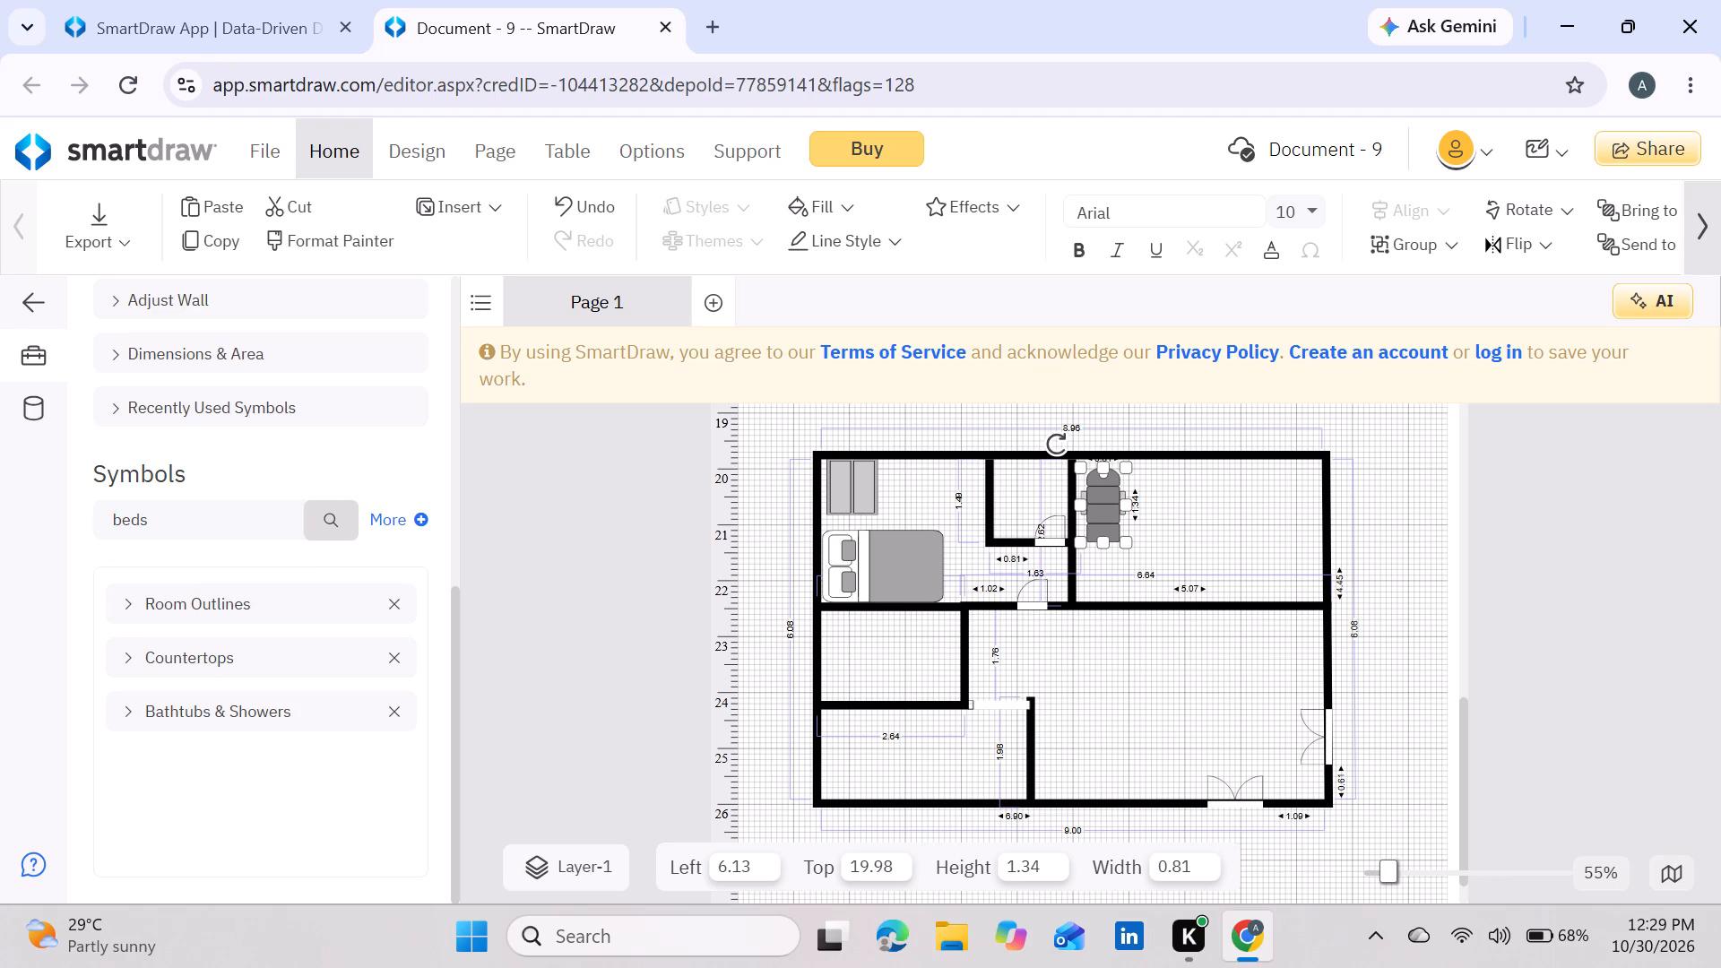
click(333, 534)
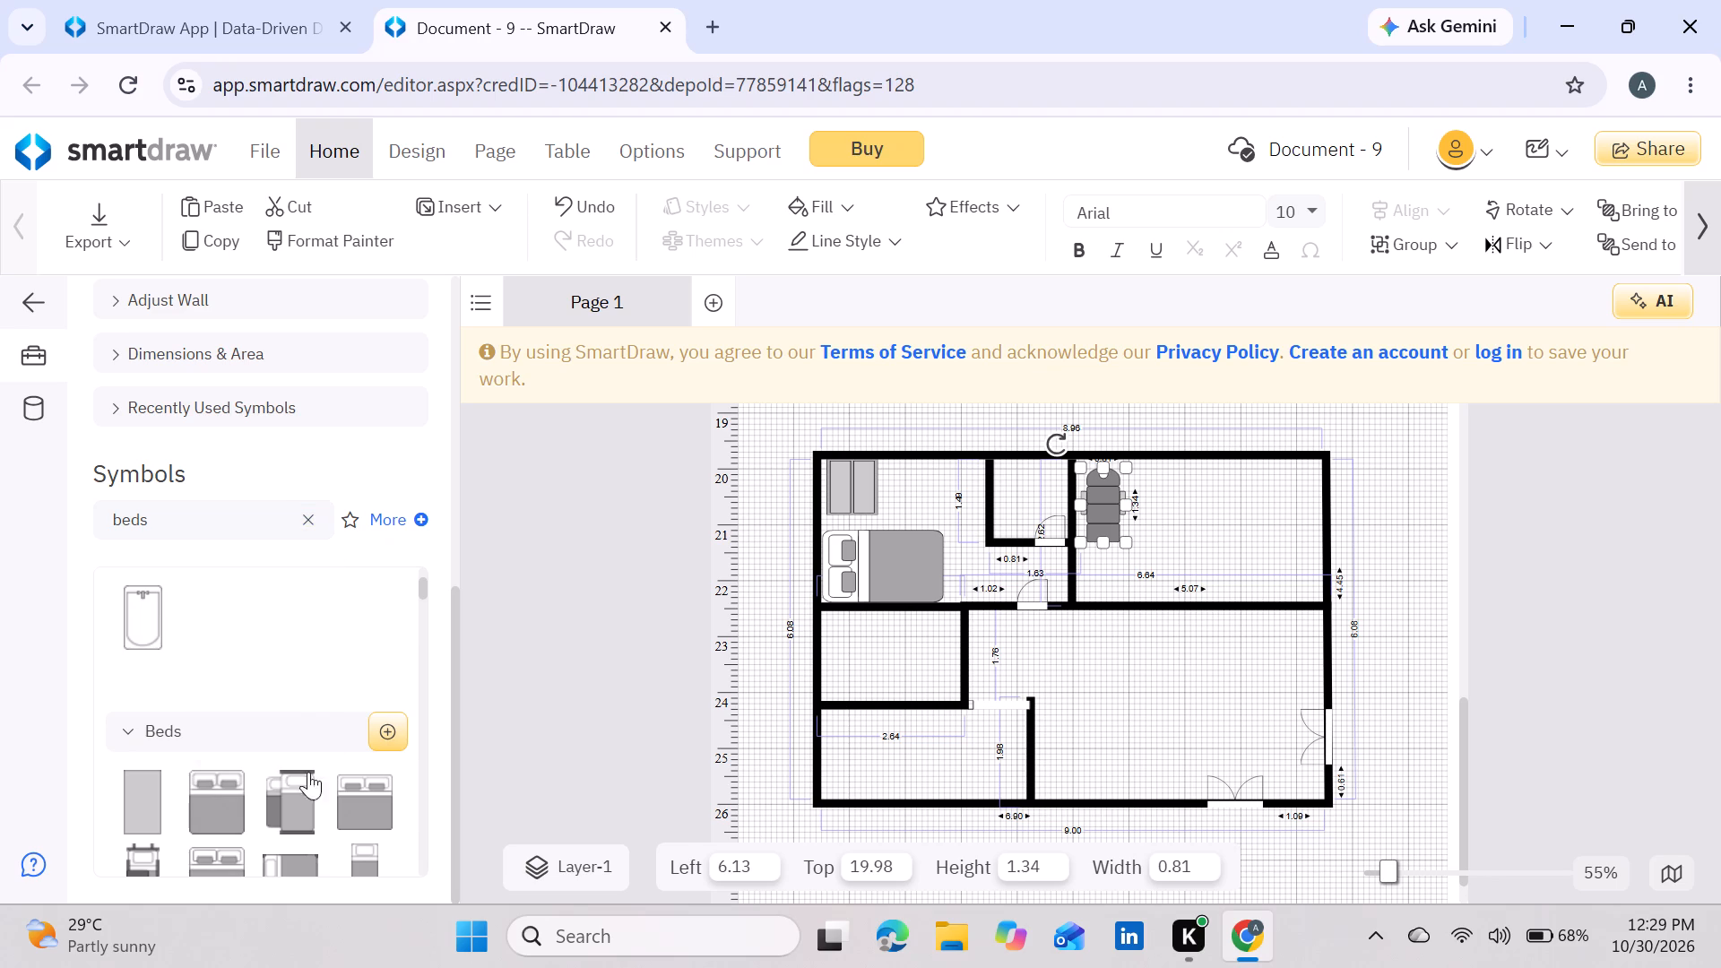
Add two 1.83 by 2.13 double beds, one in the upper-right room at about 7.71, 20.08 and a spare outside the plan's right side.
click(240, 799)
click(240, 799)
drag(240, 799, 558, 750)
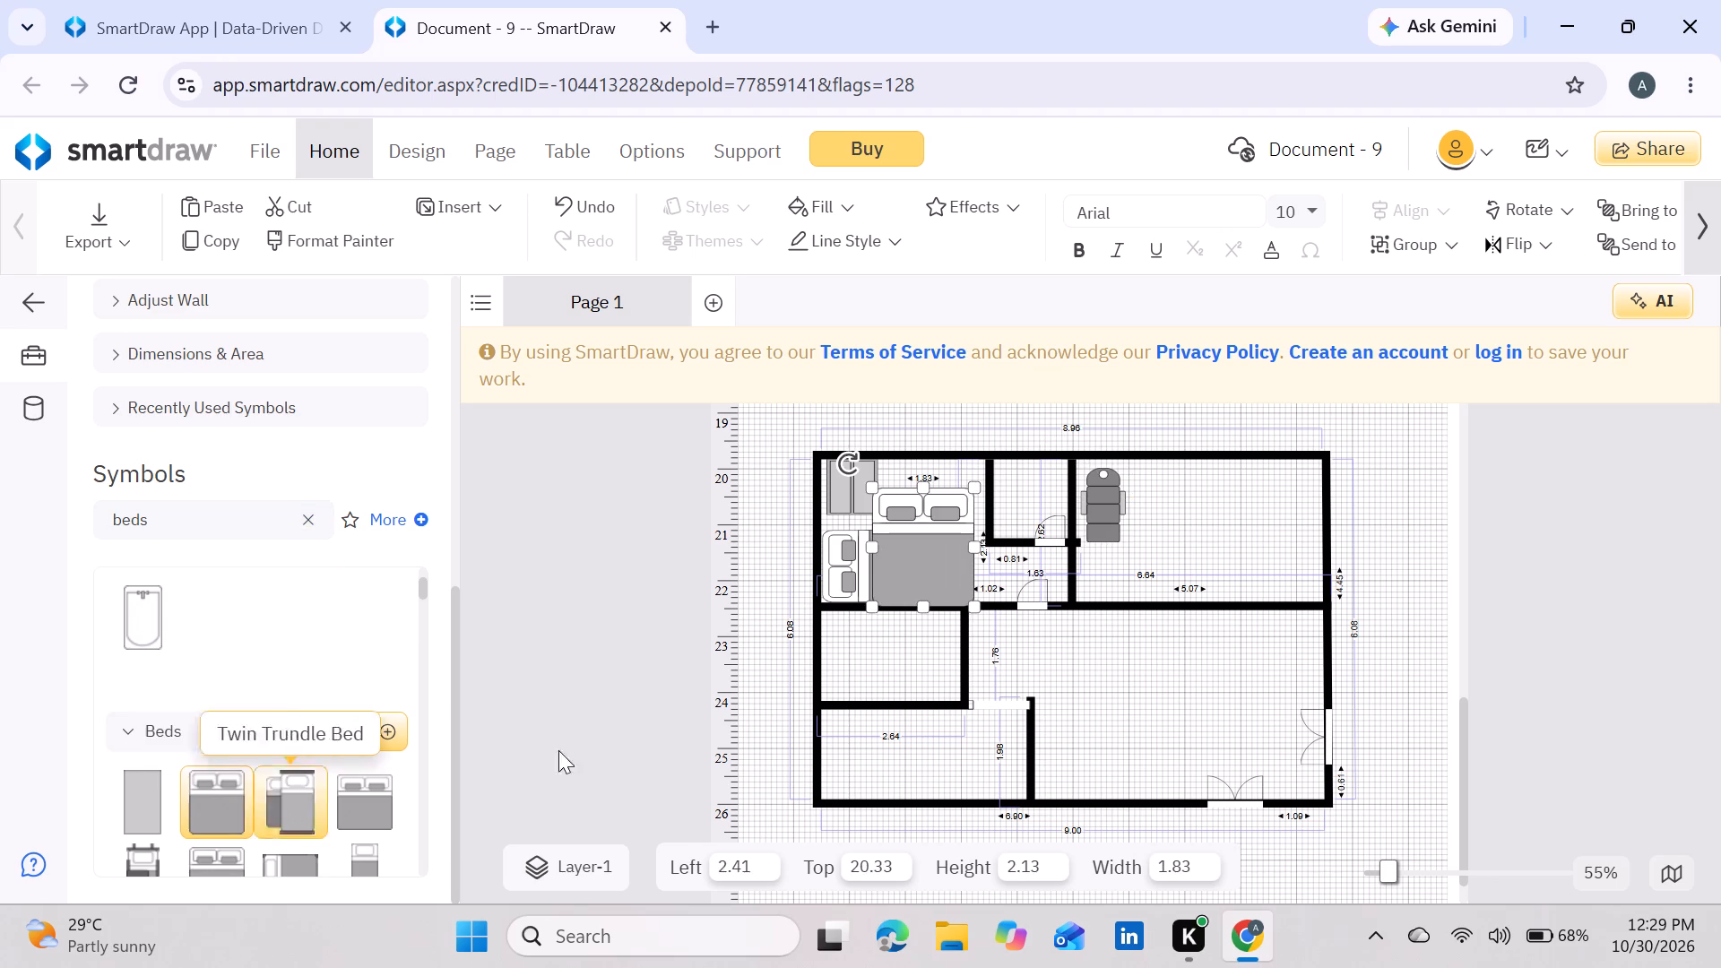
drag(558, 750, 1410, 532)
drag(1226, 510, 1212, 510)
drag(1099, 527, 983, 537)
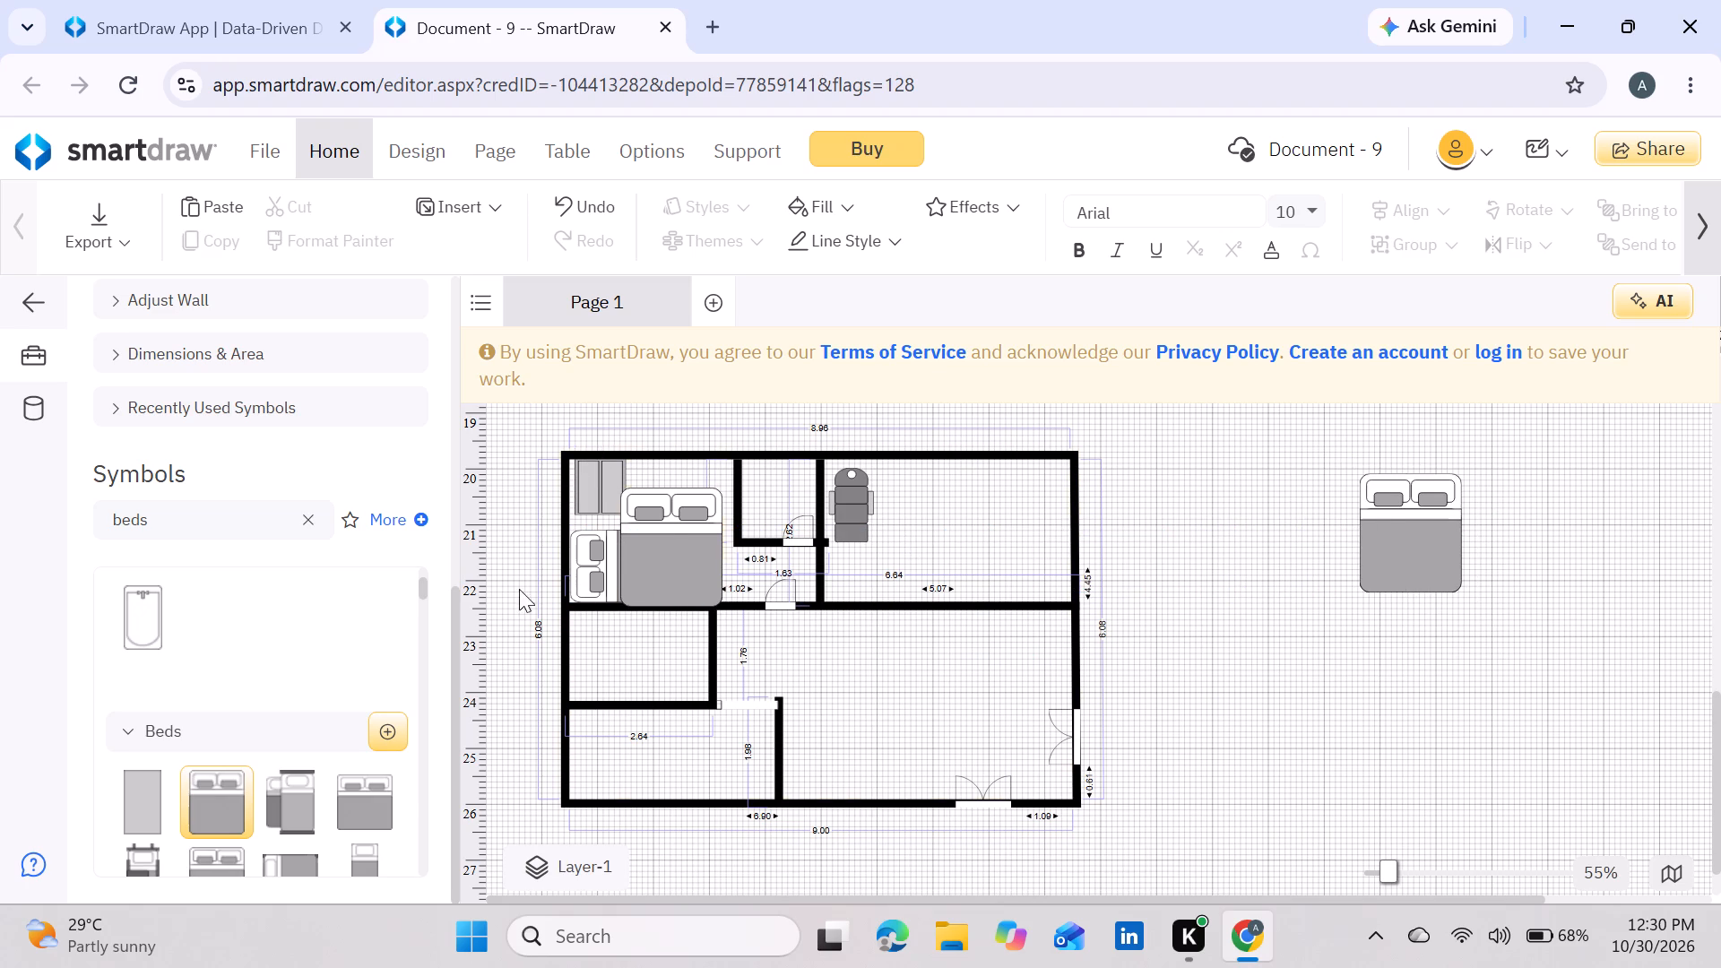
drag(673, 557, 969, 545)
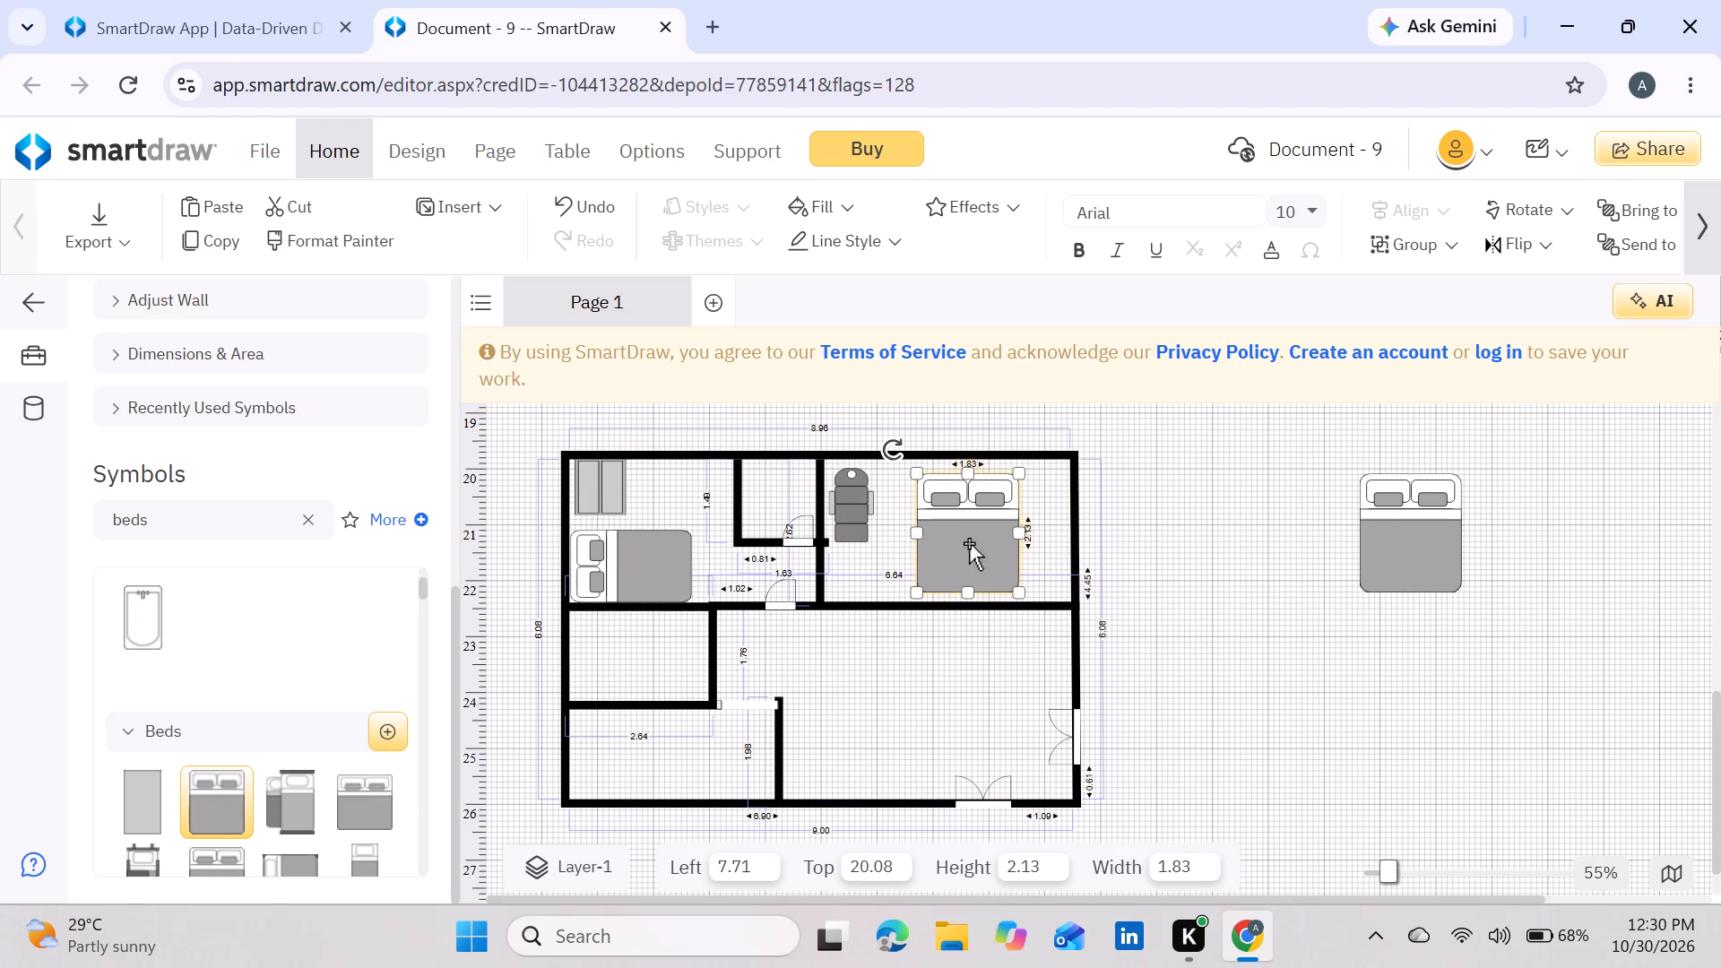
Rotate the upper-right room's bed so its pillows face the right wall, and move it into the room's upper-right corner, about 8.51, 19.68.
drag(892, 445, 950, 450)
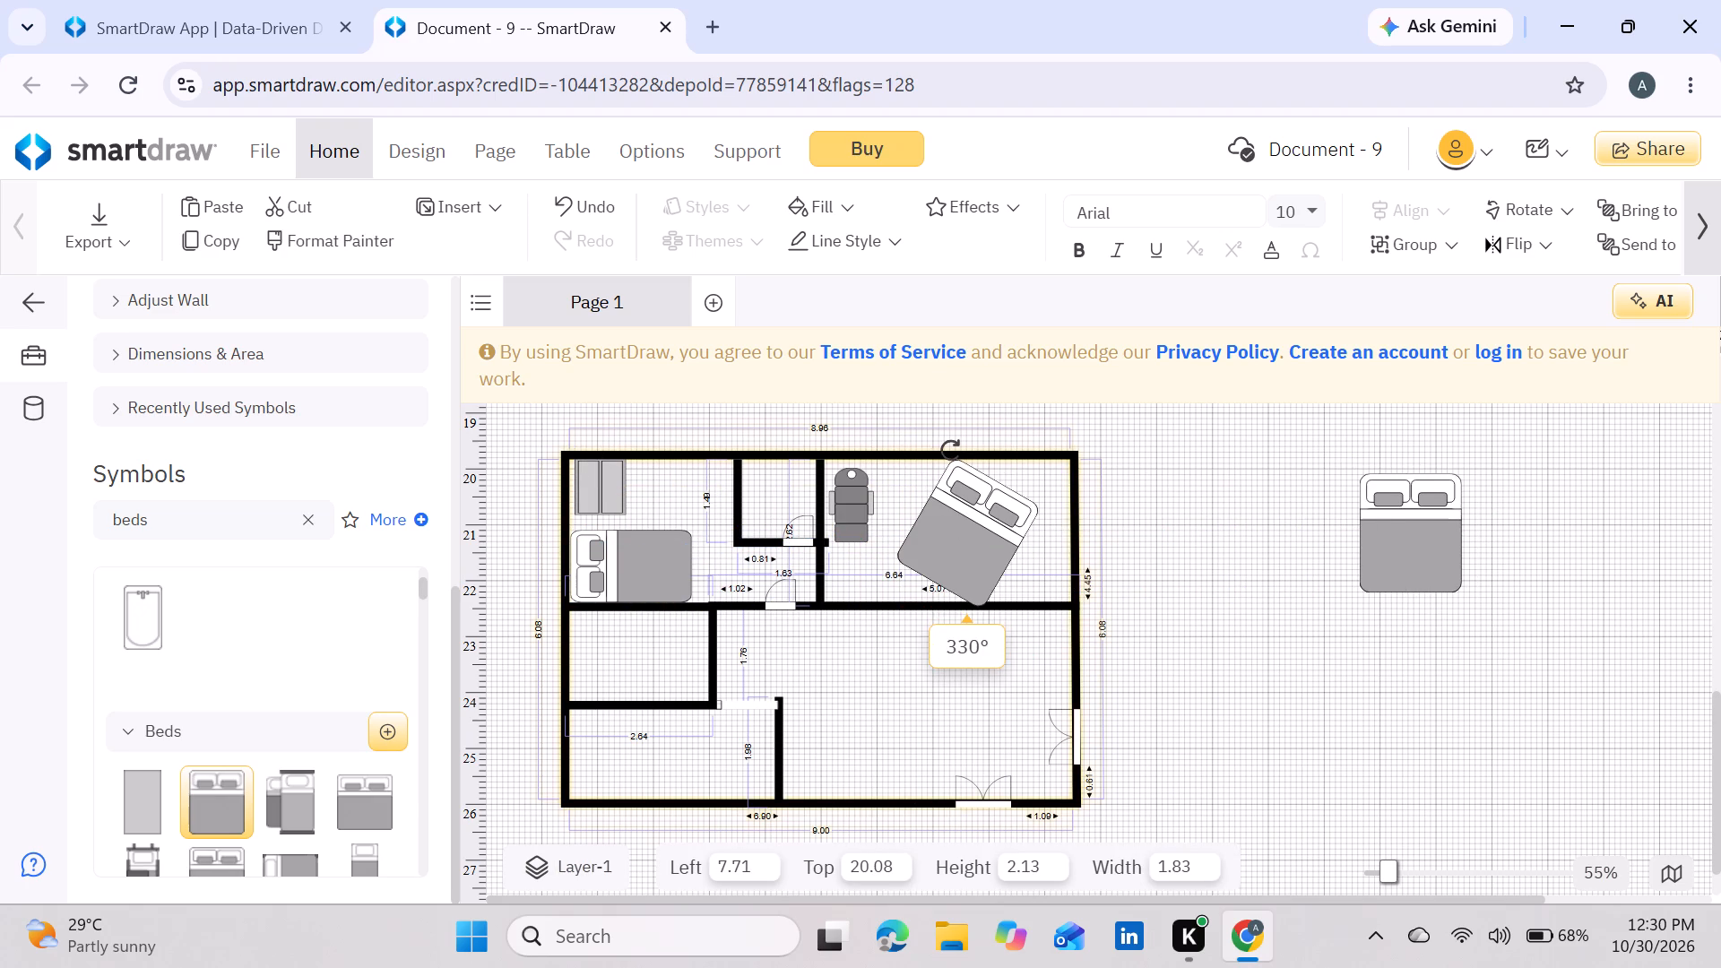
drag(950, 450, 1023, 451)
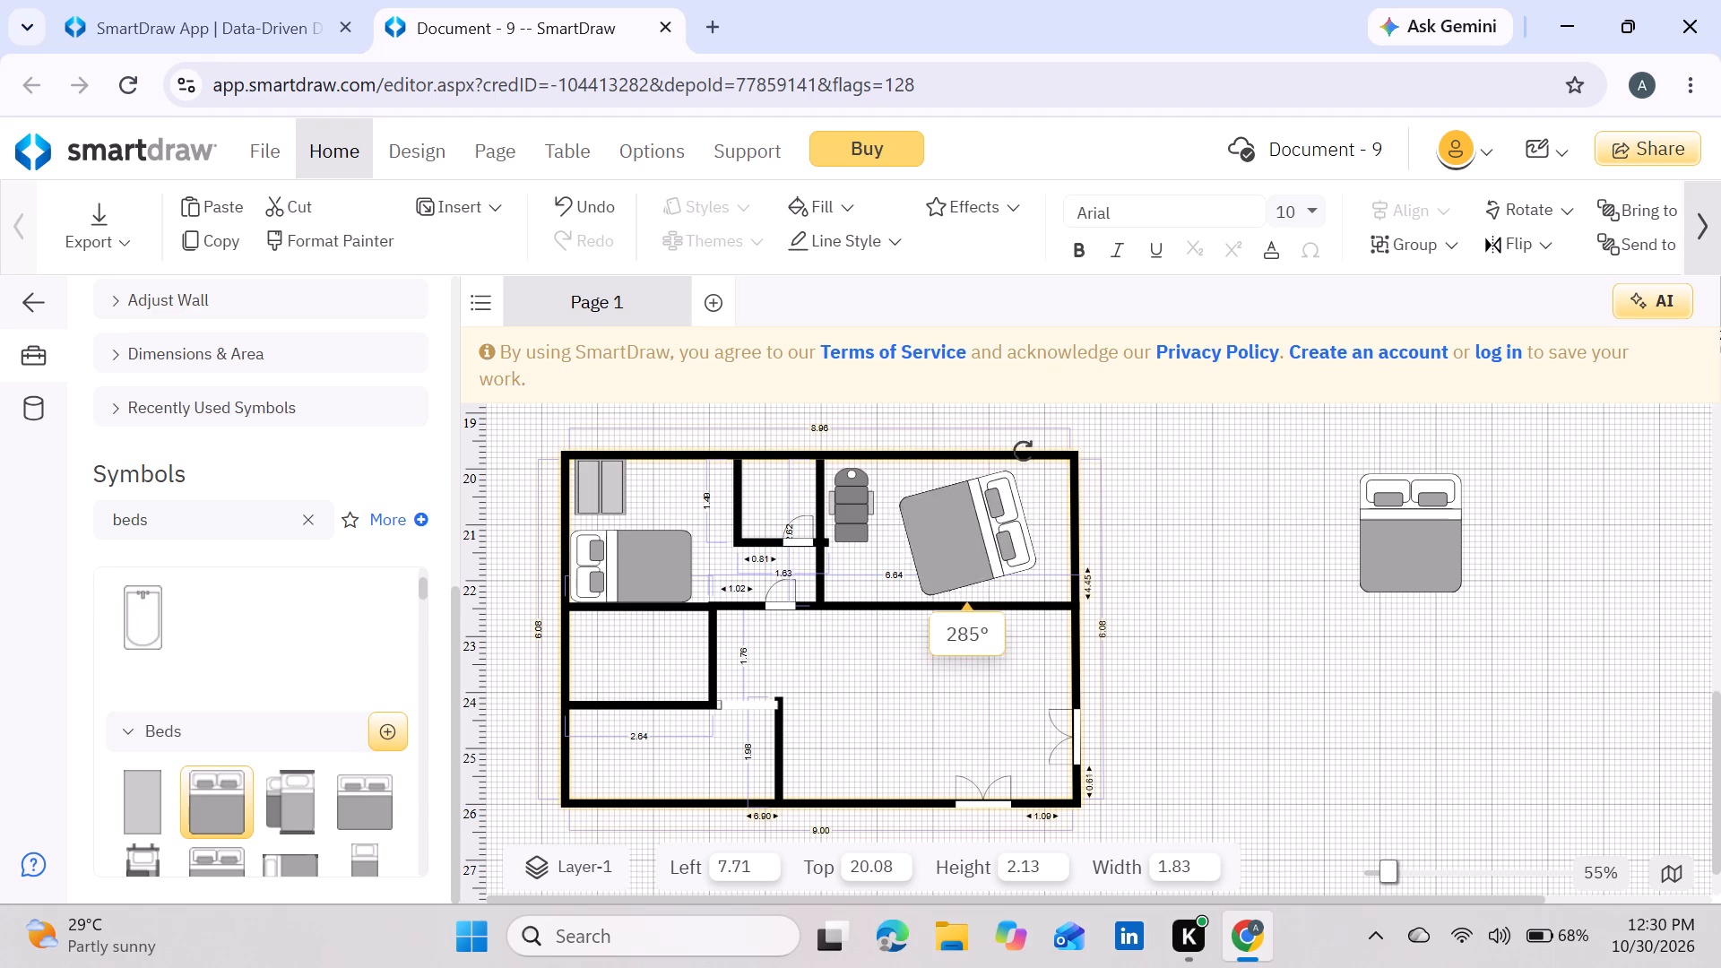
drag(1023, 451, 1053, 441)
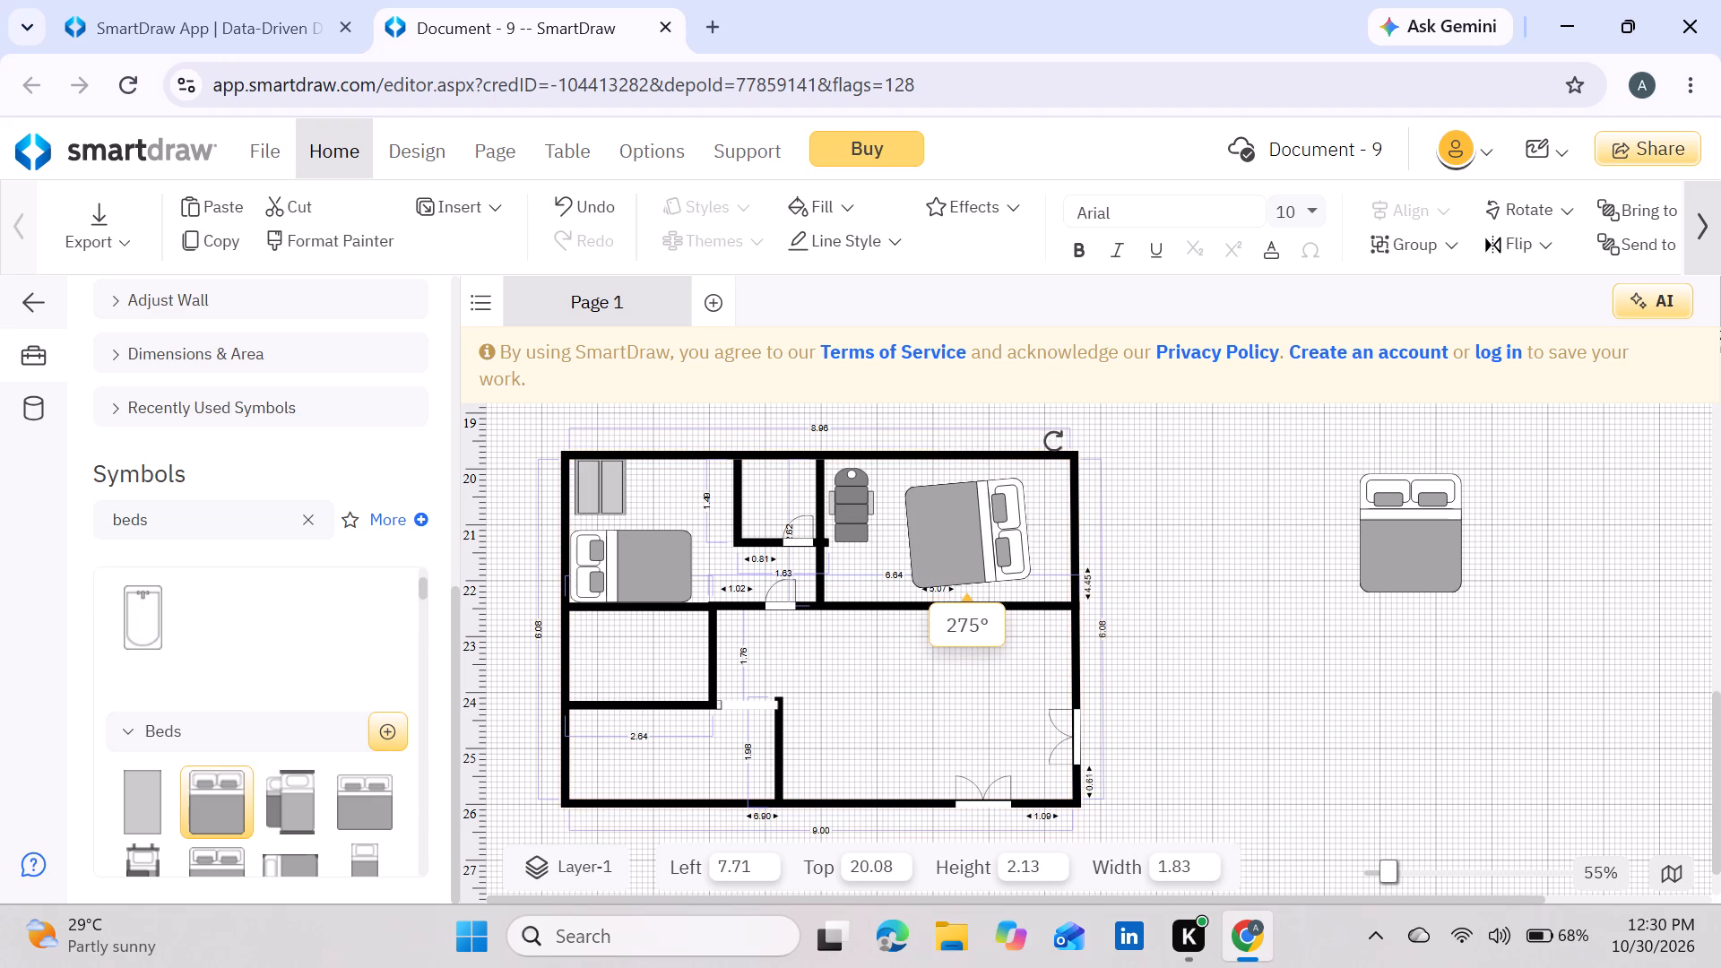
drag(1053, 441, 1057, 447)
drag(958, 543, 970, 538)
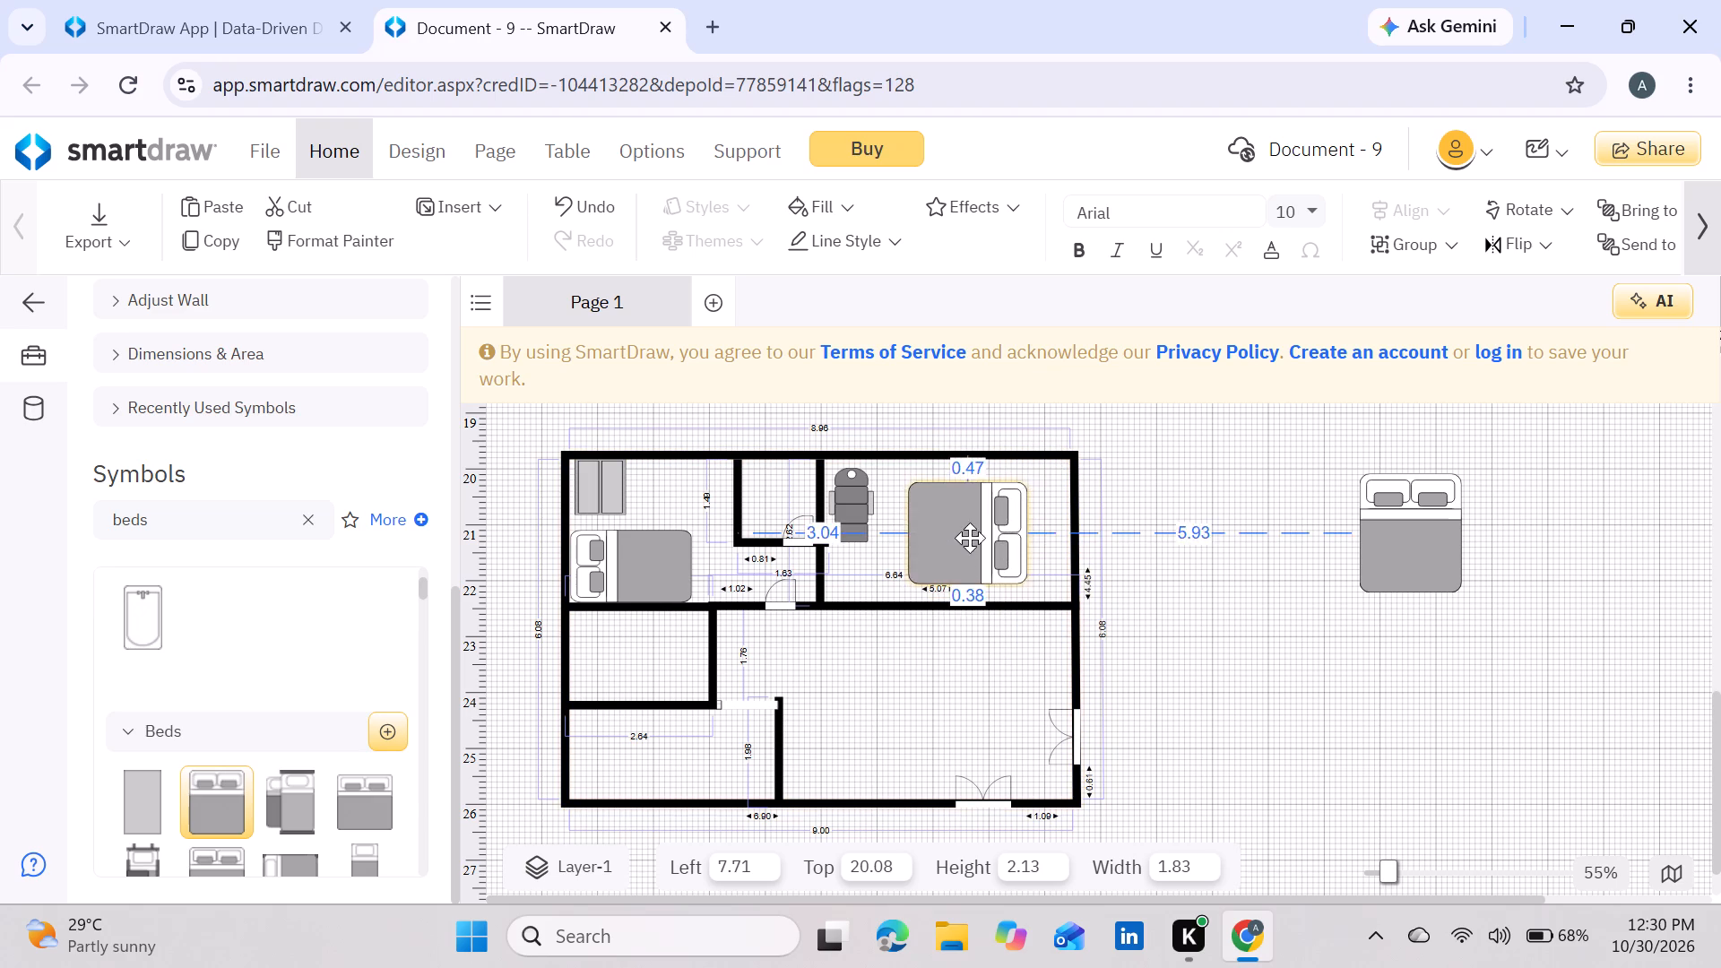
drag(970, 538, 1003, 522)
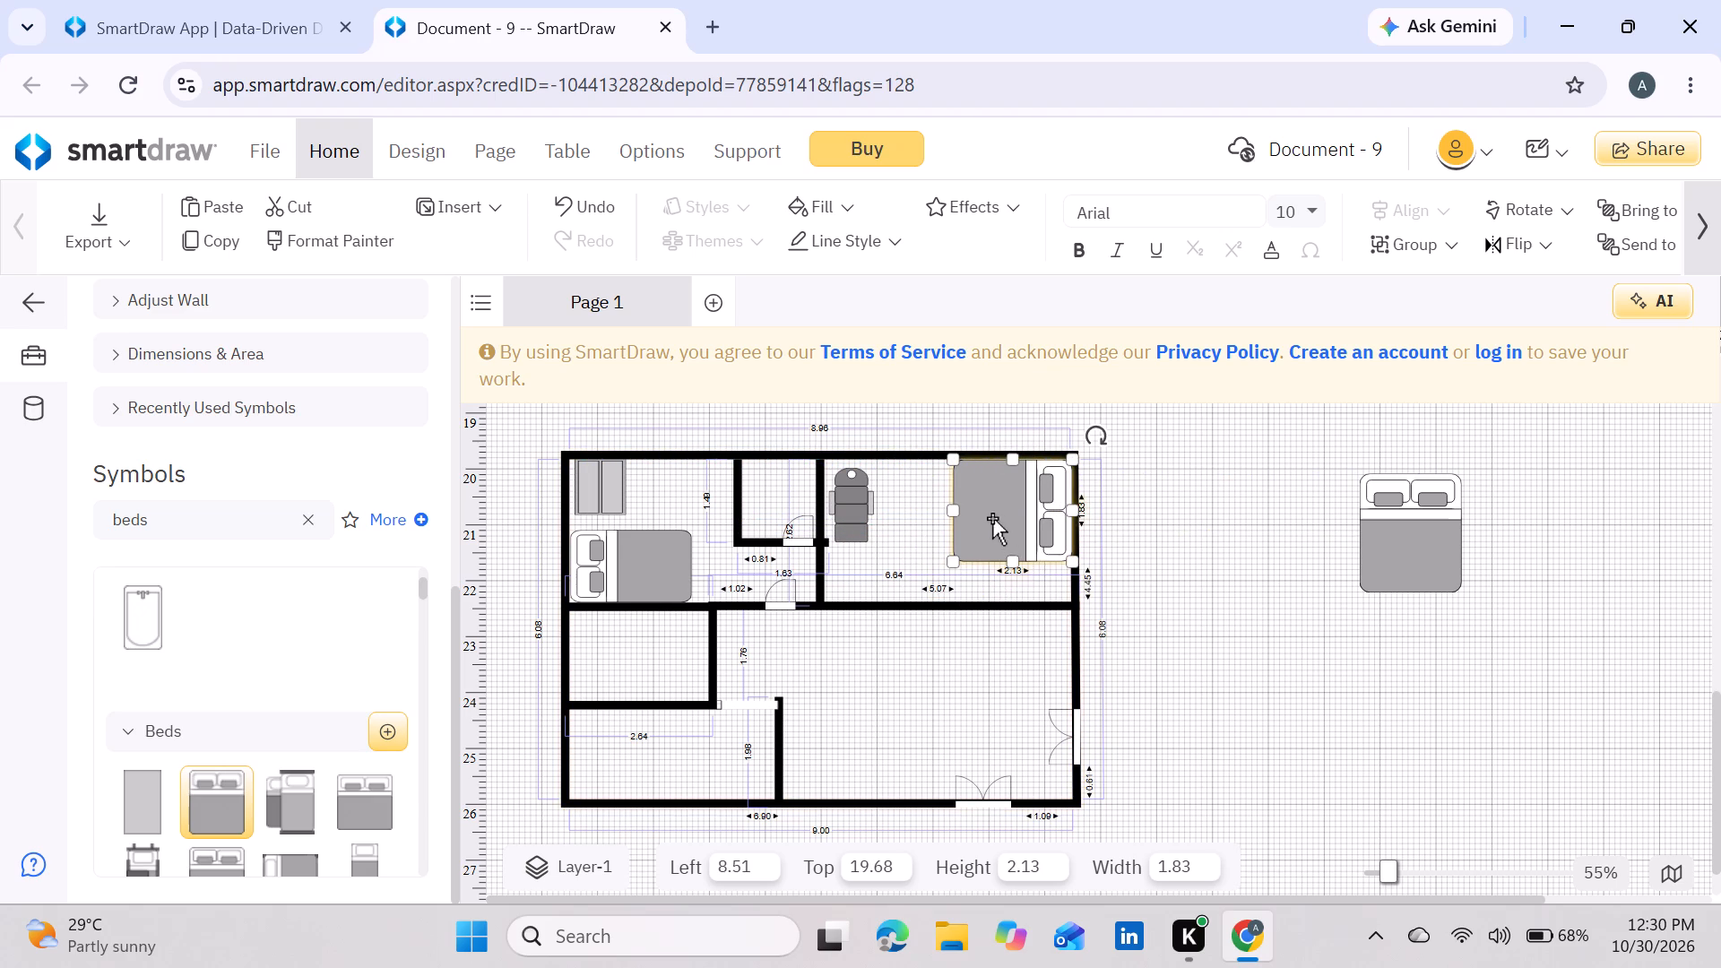
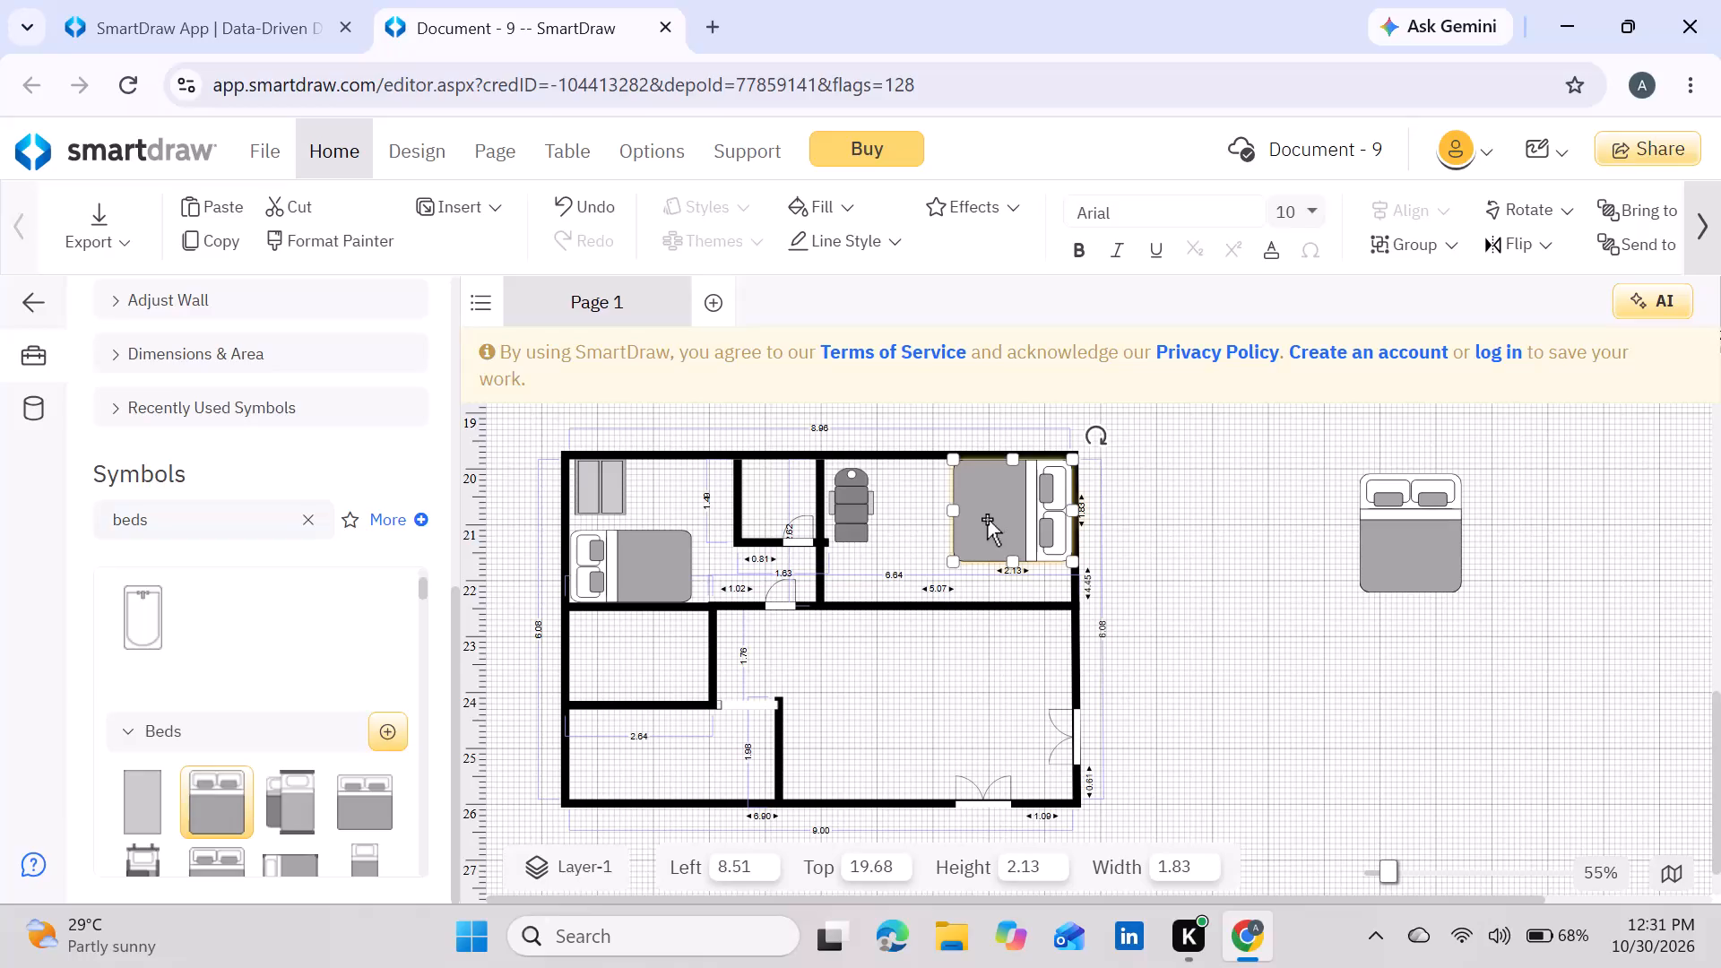
Delete the spare double bed outside the plan's right side.
click(1410, 549)
key(BackSpace)
key(BackSpace)
key(Delete)
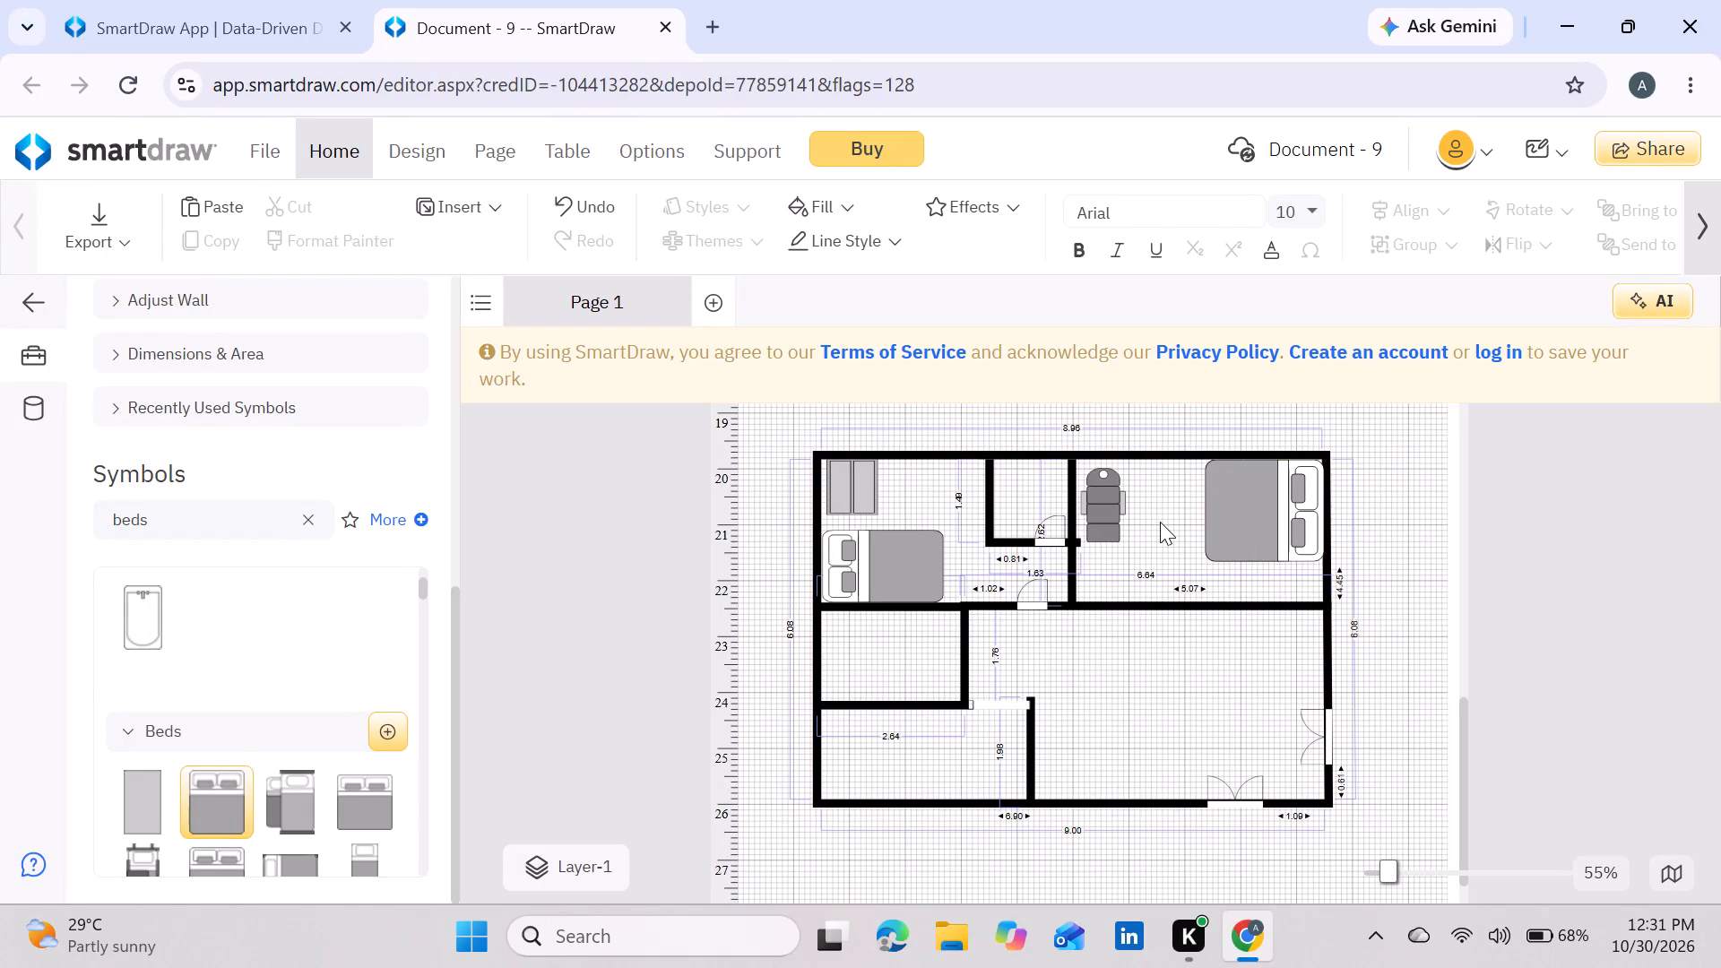
Lengthen the upper-right room's bed to about 2.79, keeping its pillow end against the right wall.
click(1258, 517)
drag(1206, 514, 1146, 517)
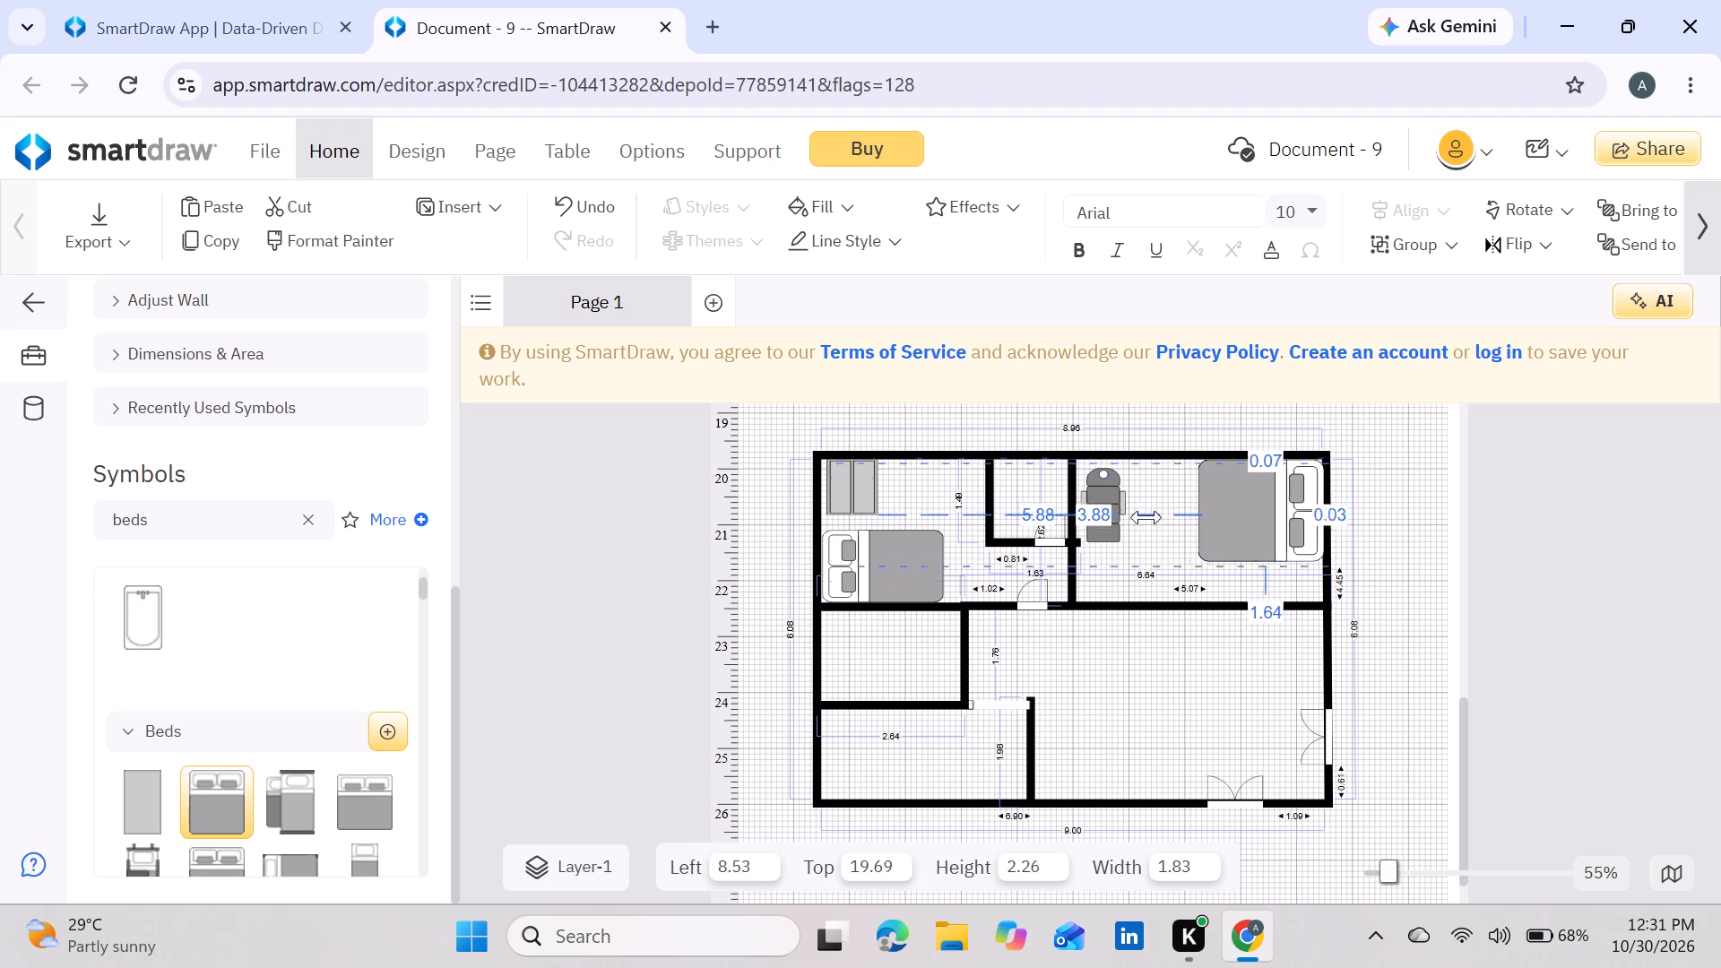
drag(1146, 517, 1158, 523)
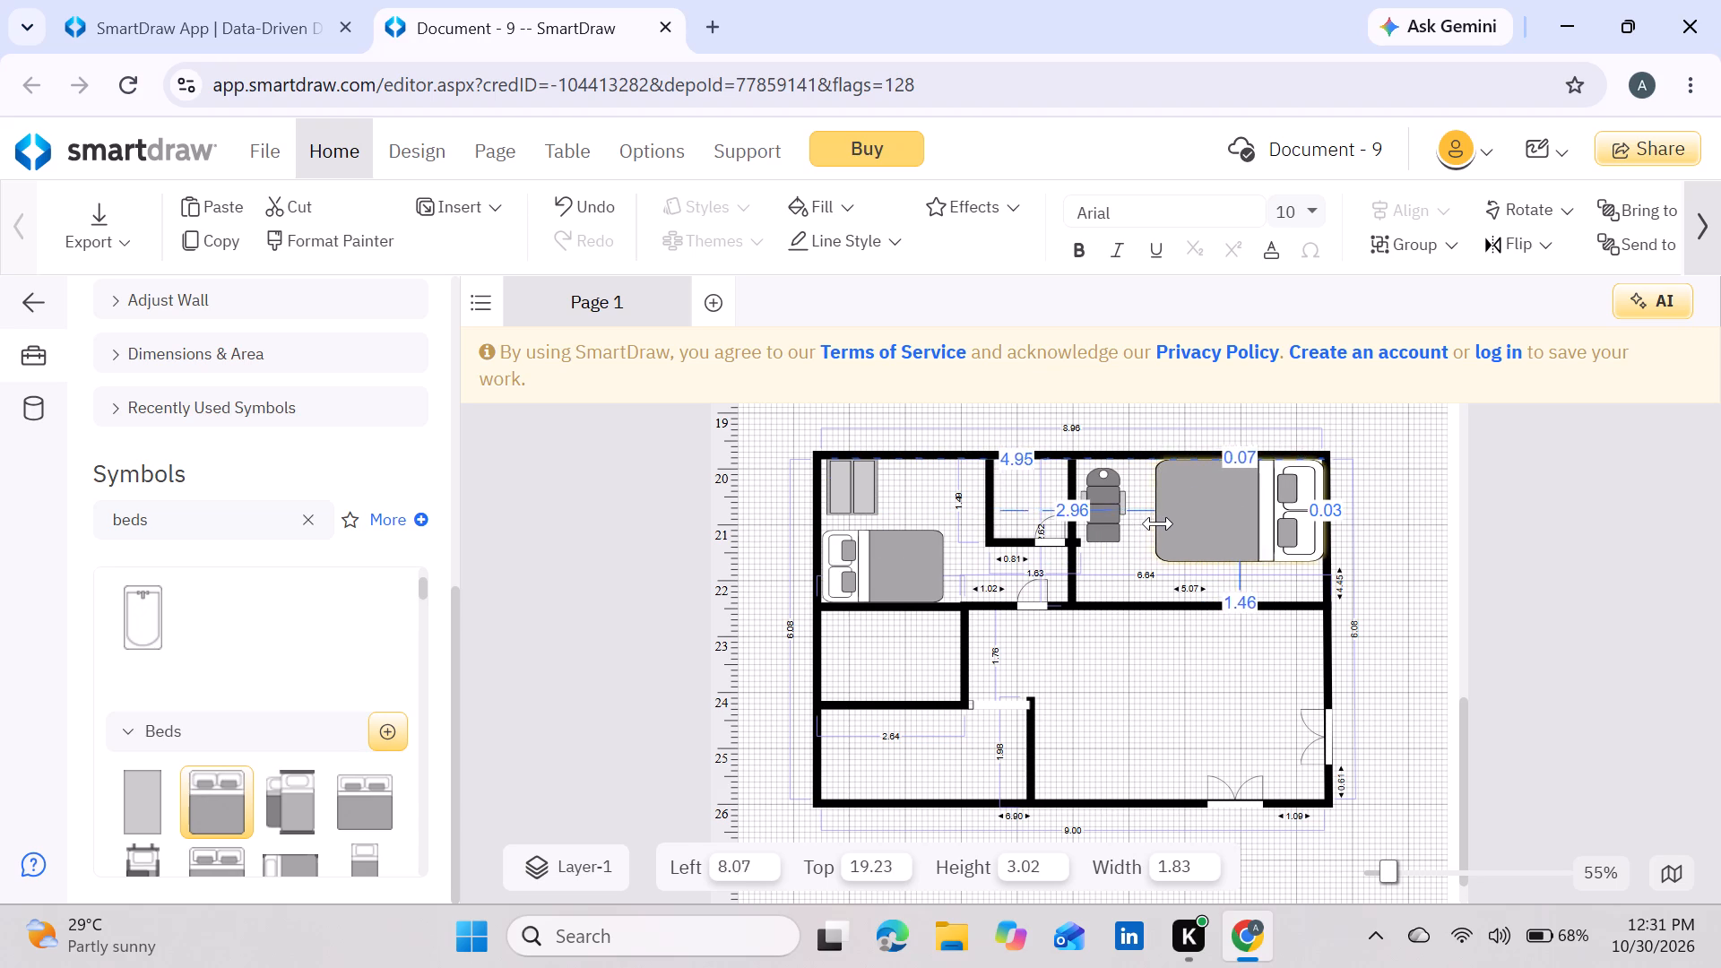
drag(1158, 523, 1170, 523)
click(1497, 558)
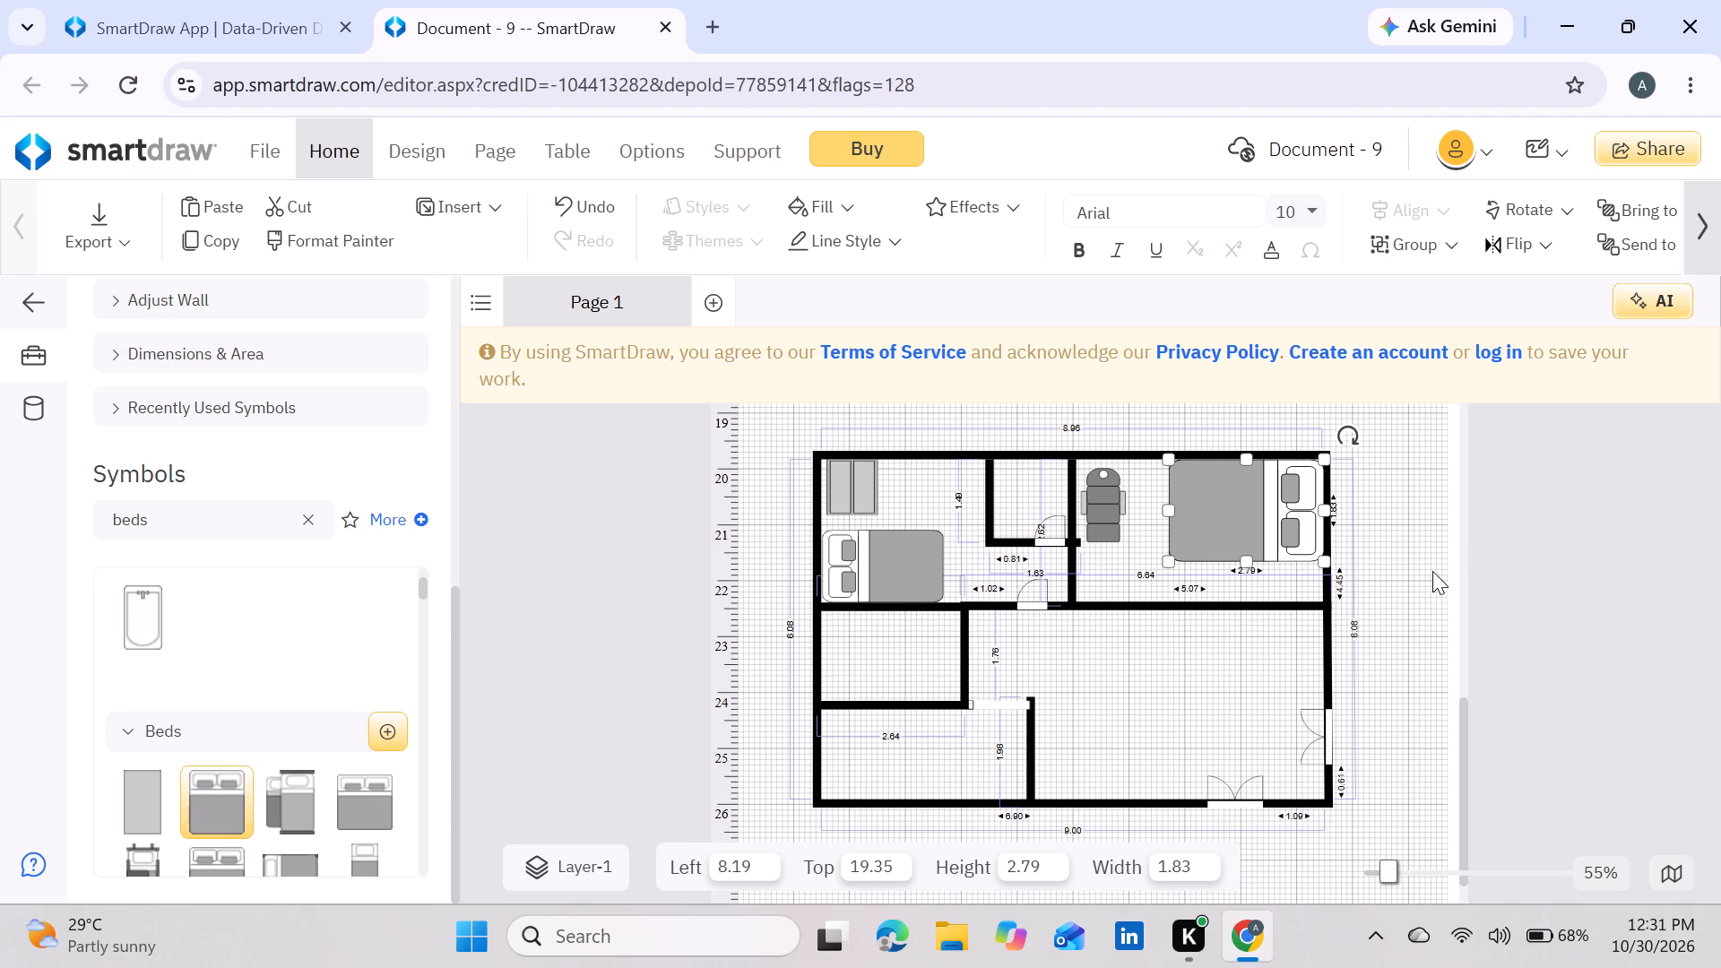
Search the symbol library for tv.
click(306, 519)
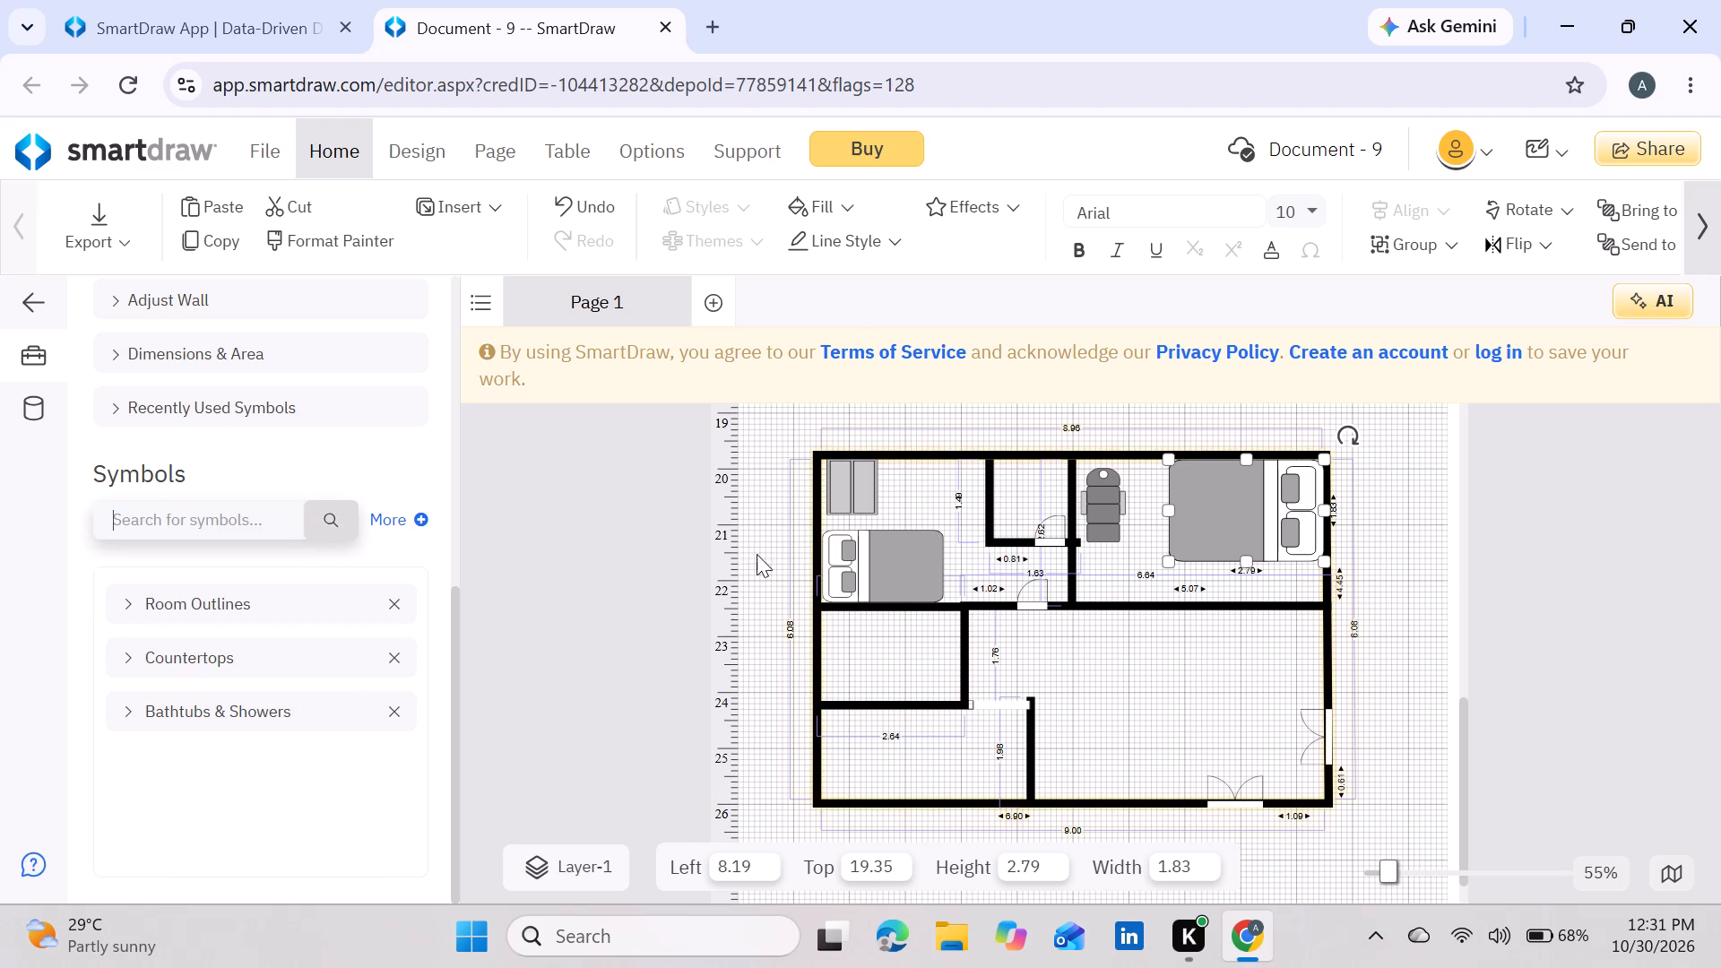
click(636, 601)
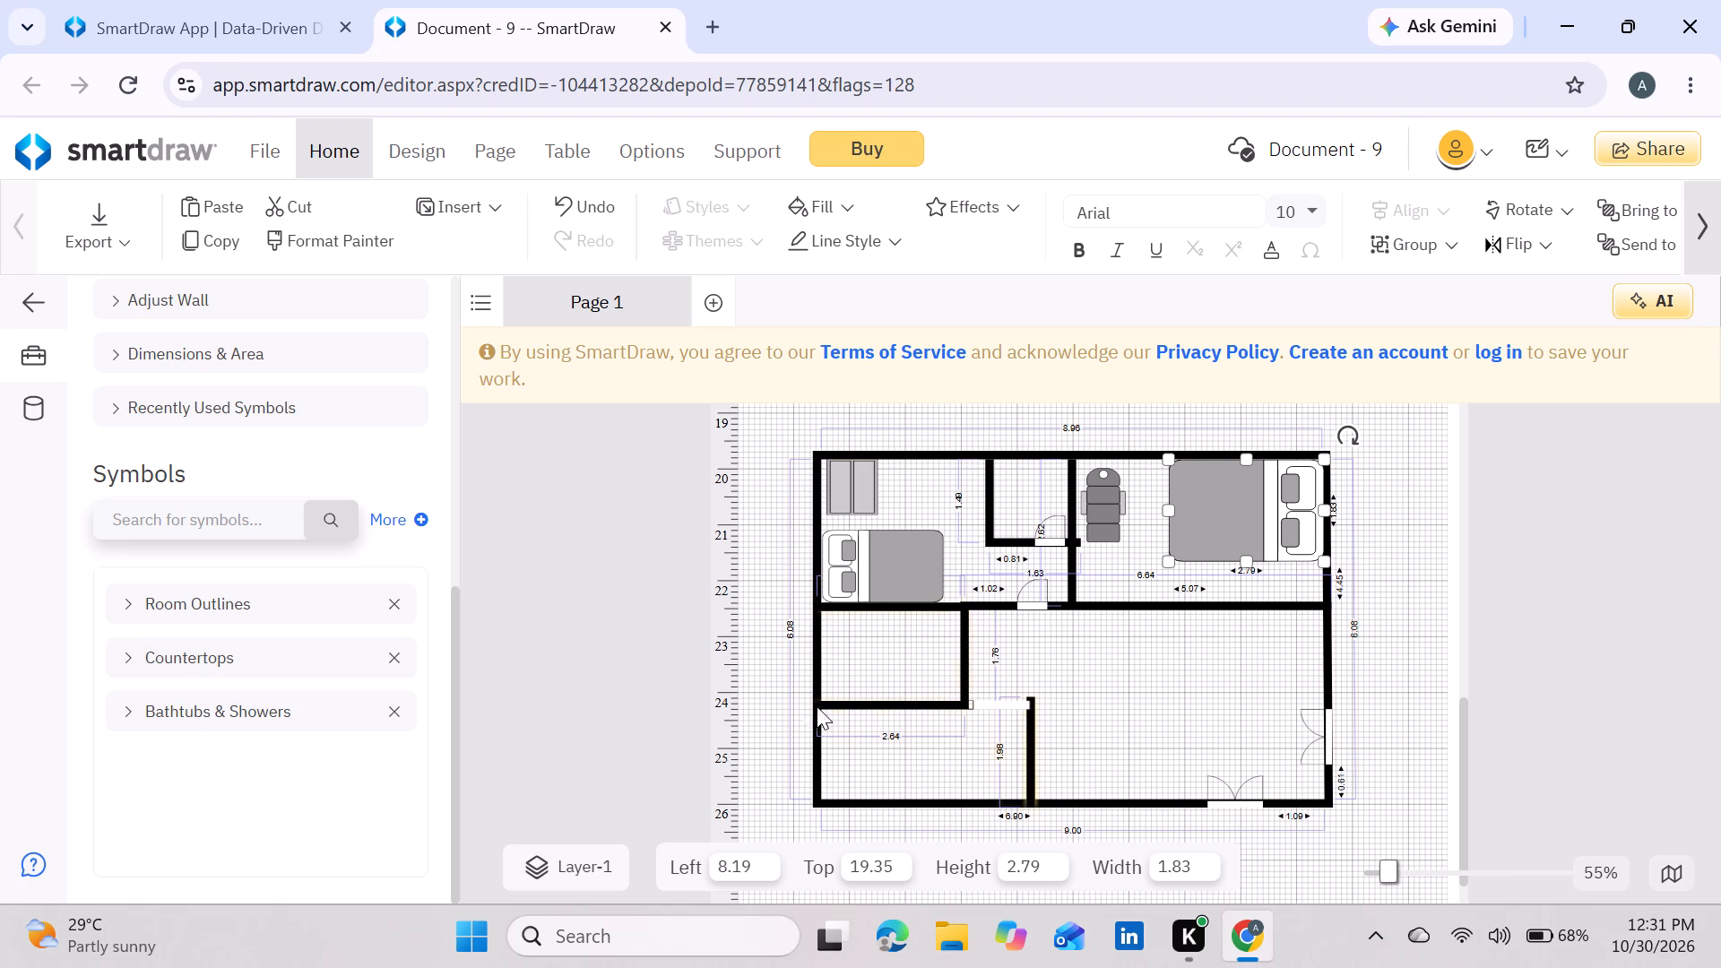
click(284, 514)
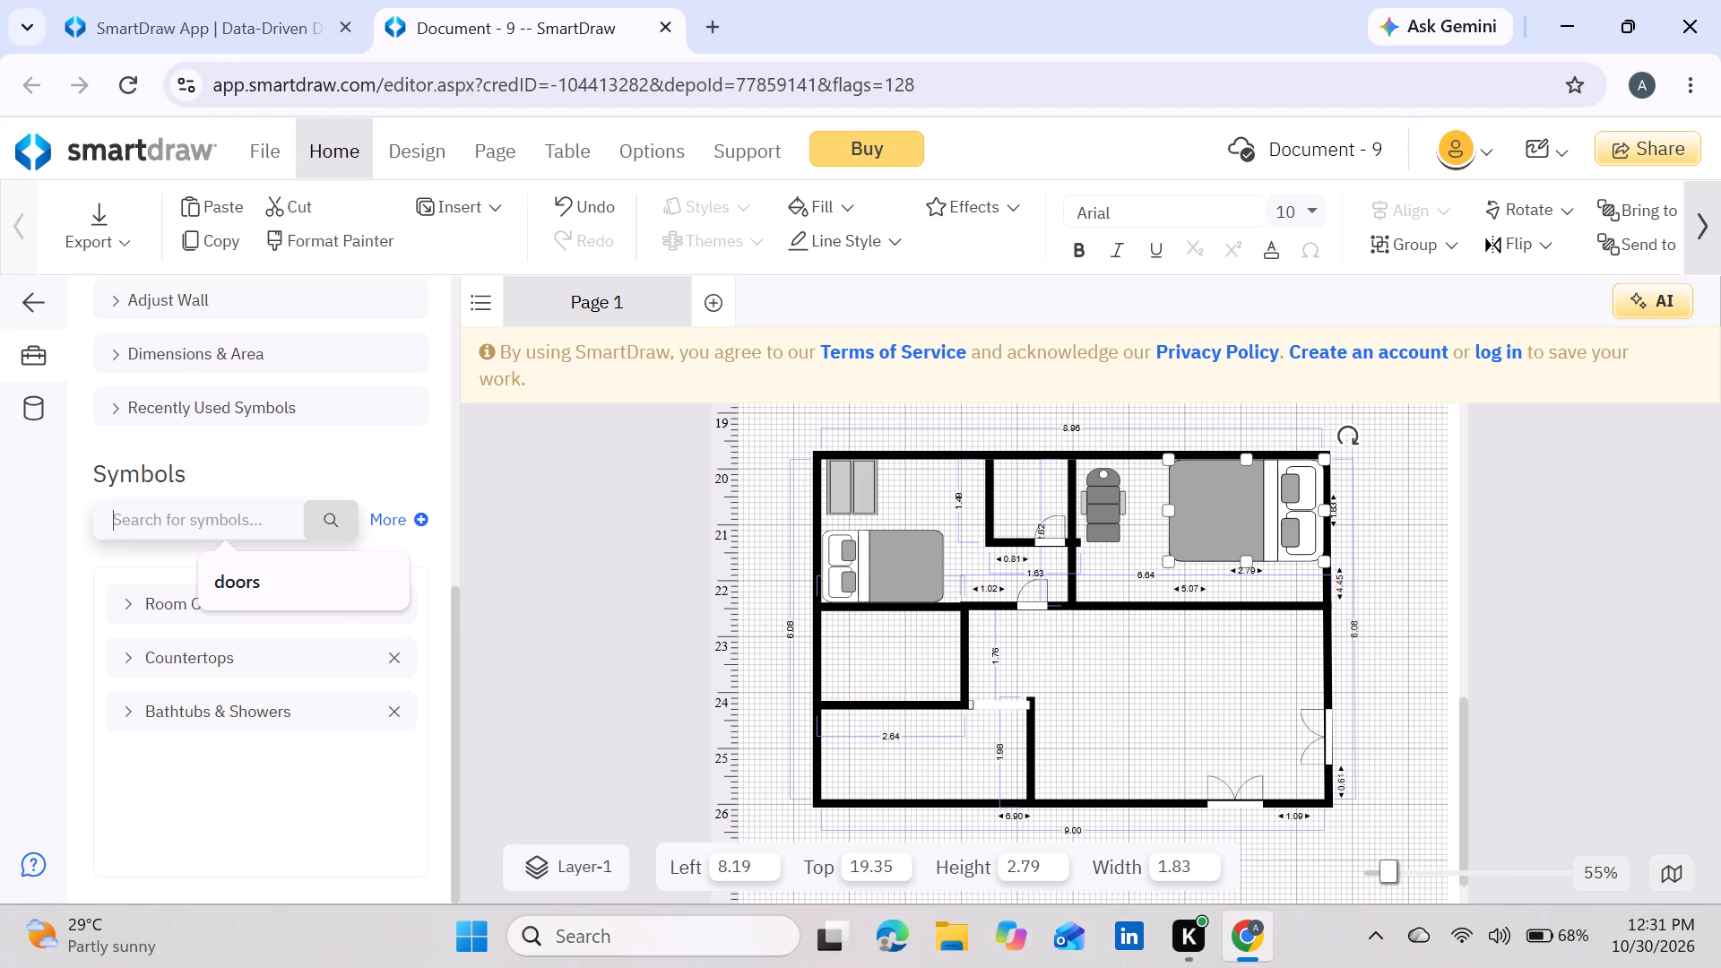
text(tv)
key(Return)
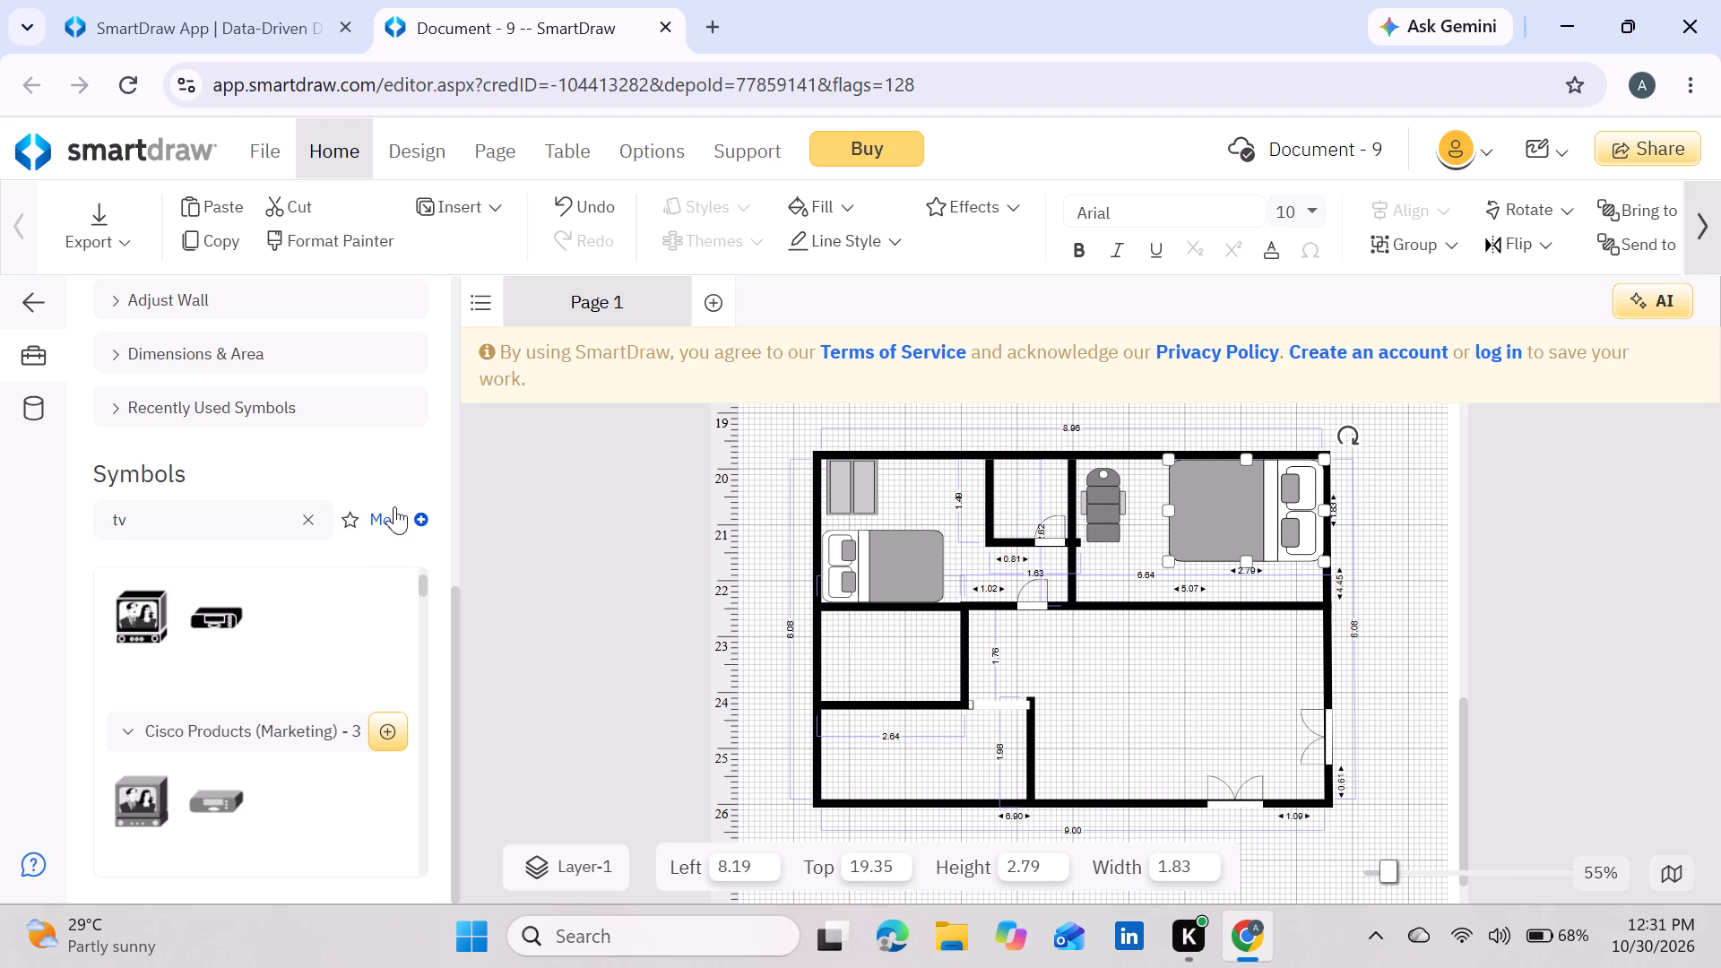
Place a Flatscreen Television (TV), 1.12 wide, against the upper wall of the large lower room, just below the dressing table.
scroll(223, 799, down, 5)
scroll(255, 729, down, 2)
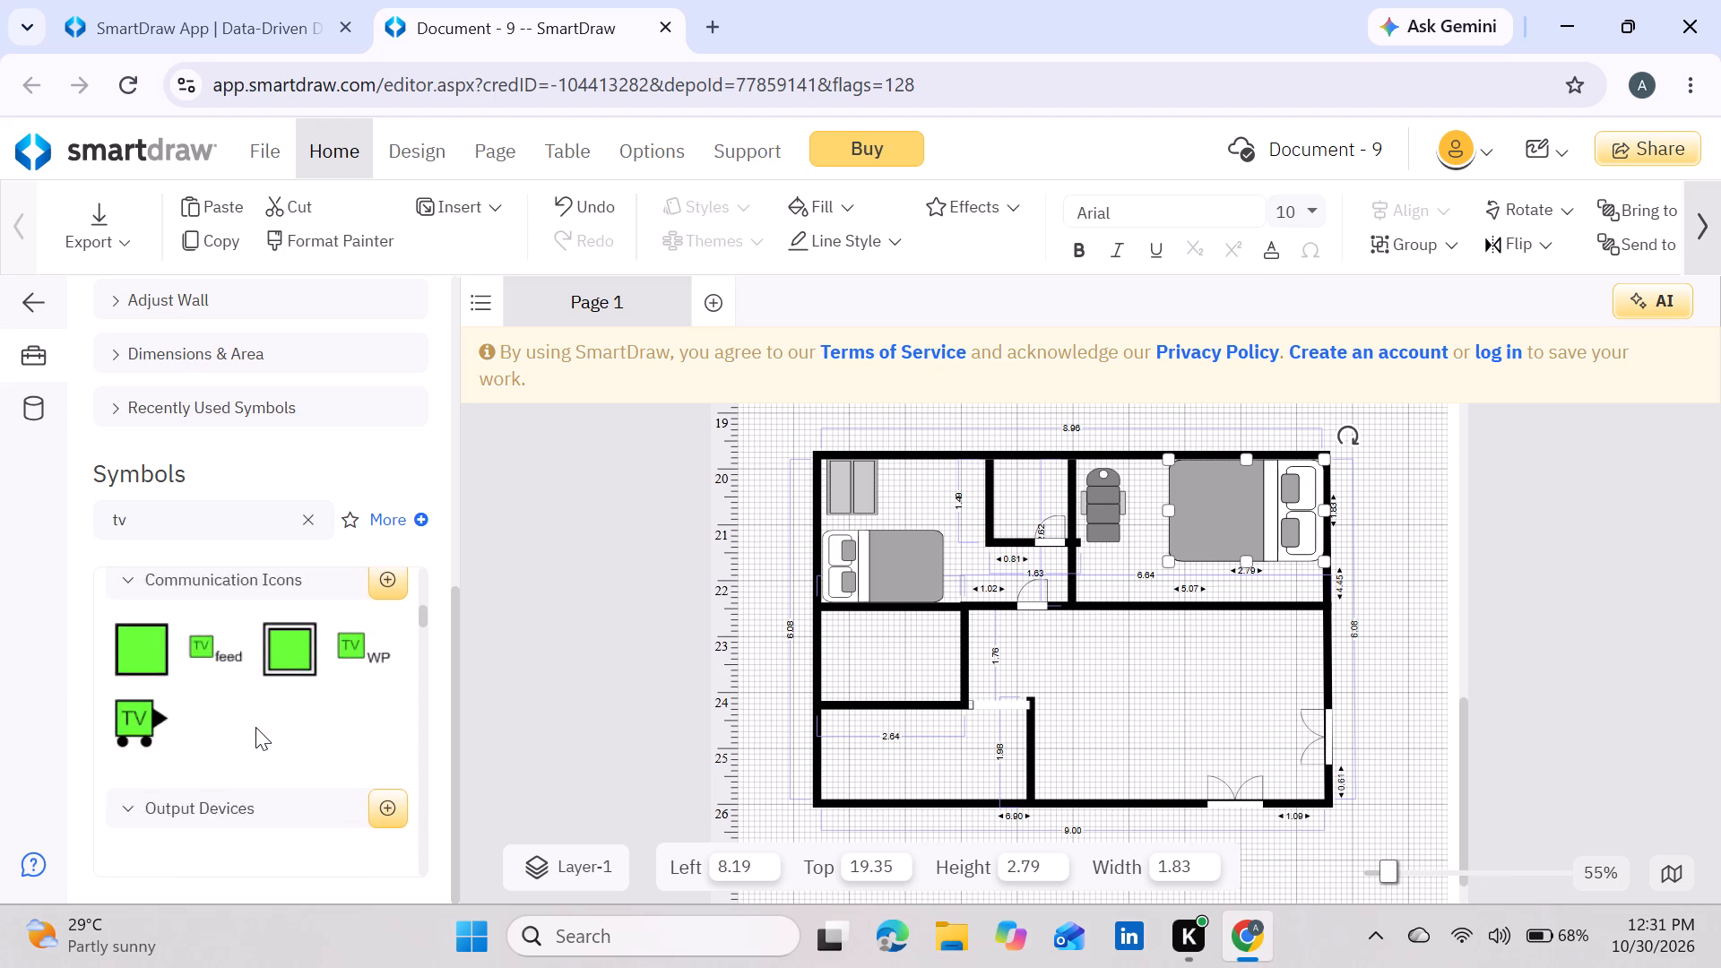
scroll(255, 725, down, 3)
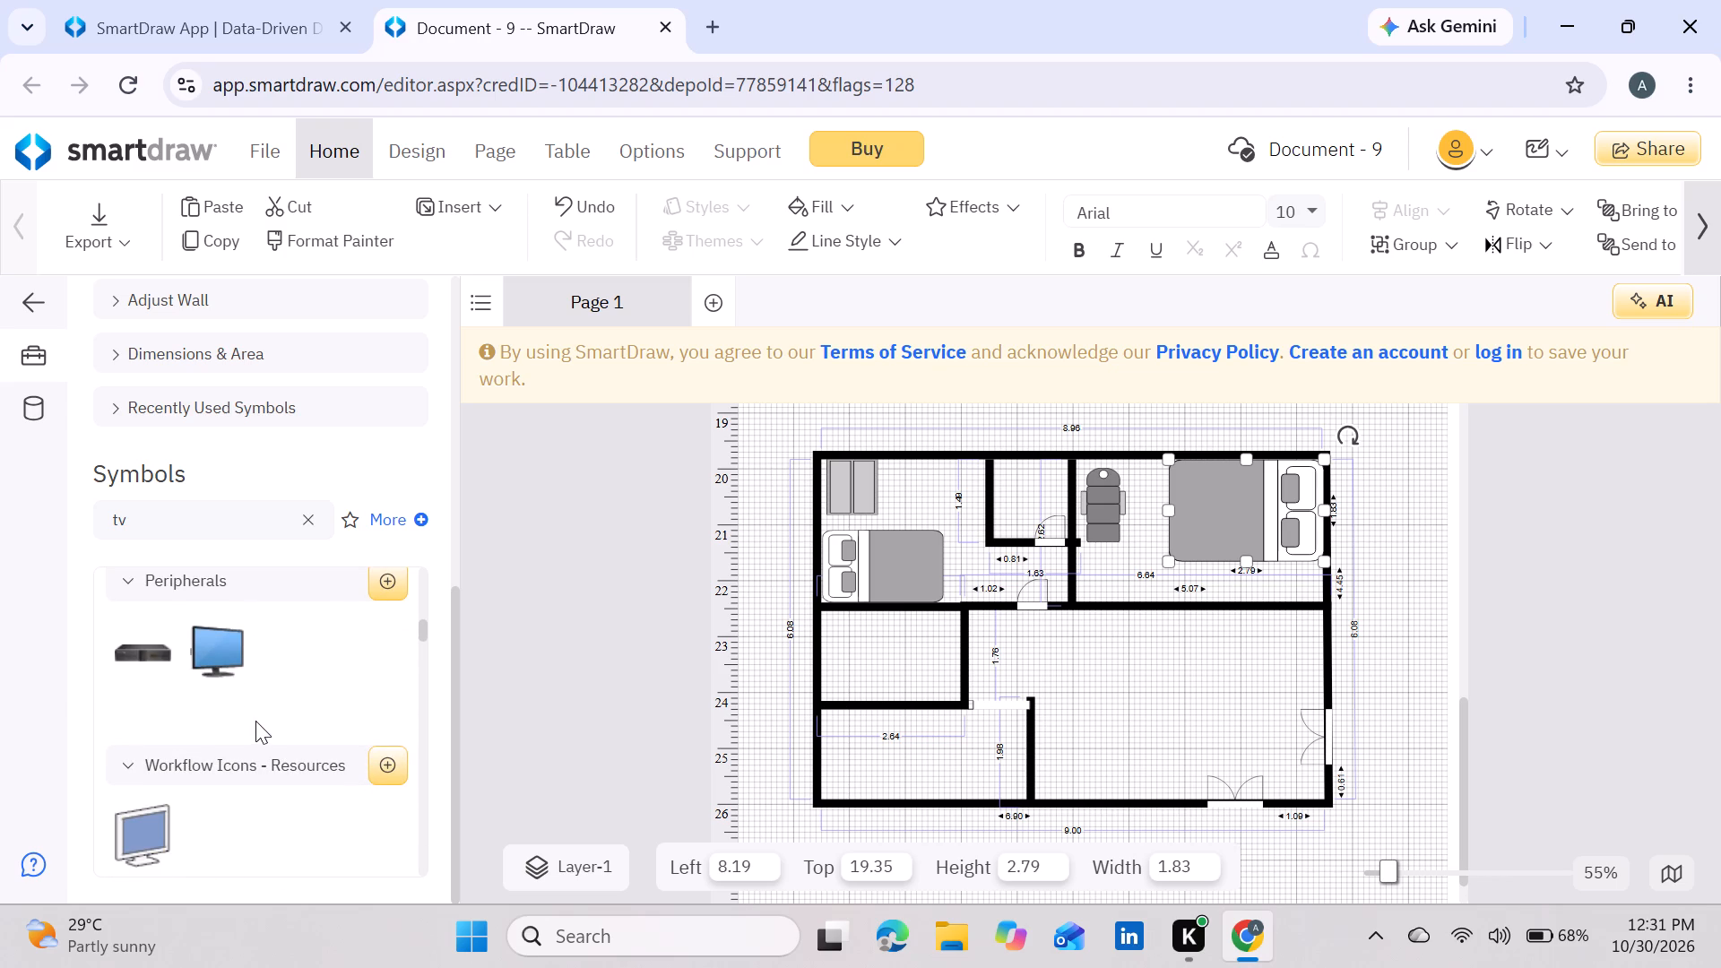
scroll(255, 721, down, 4)
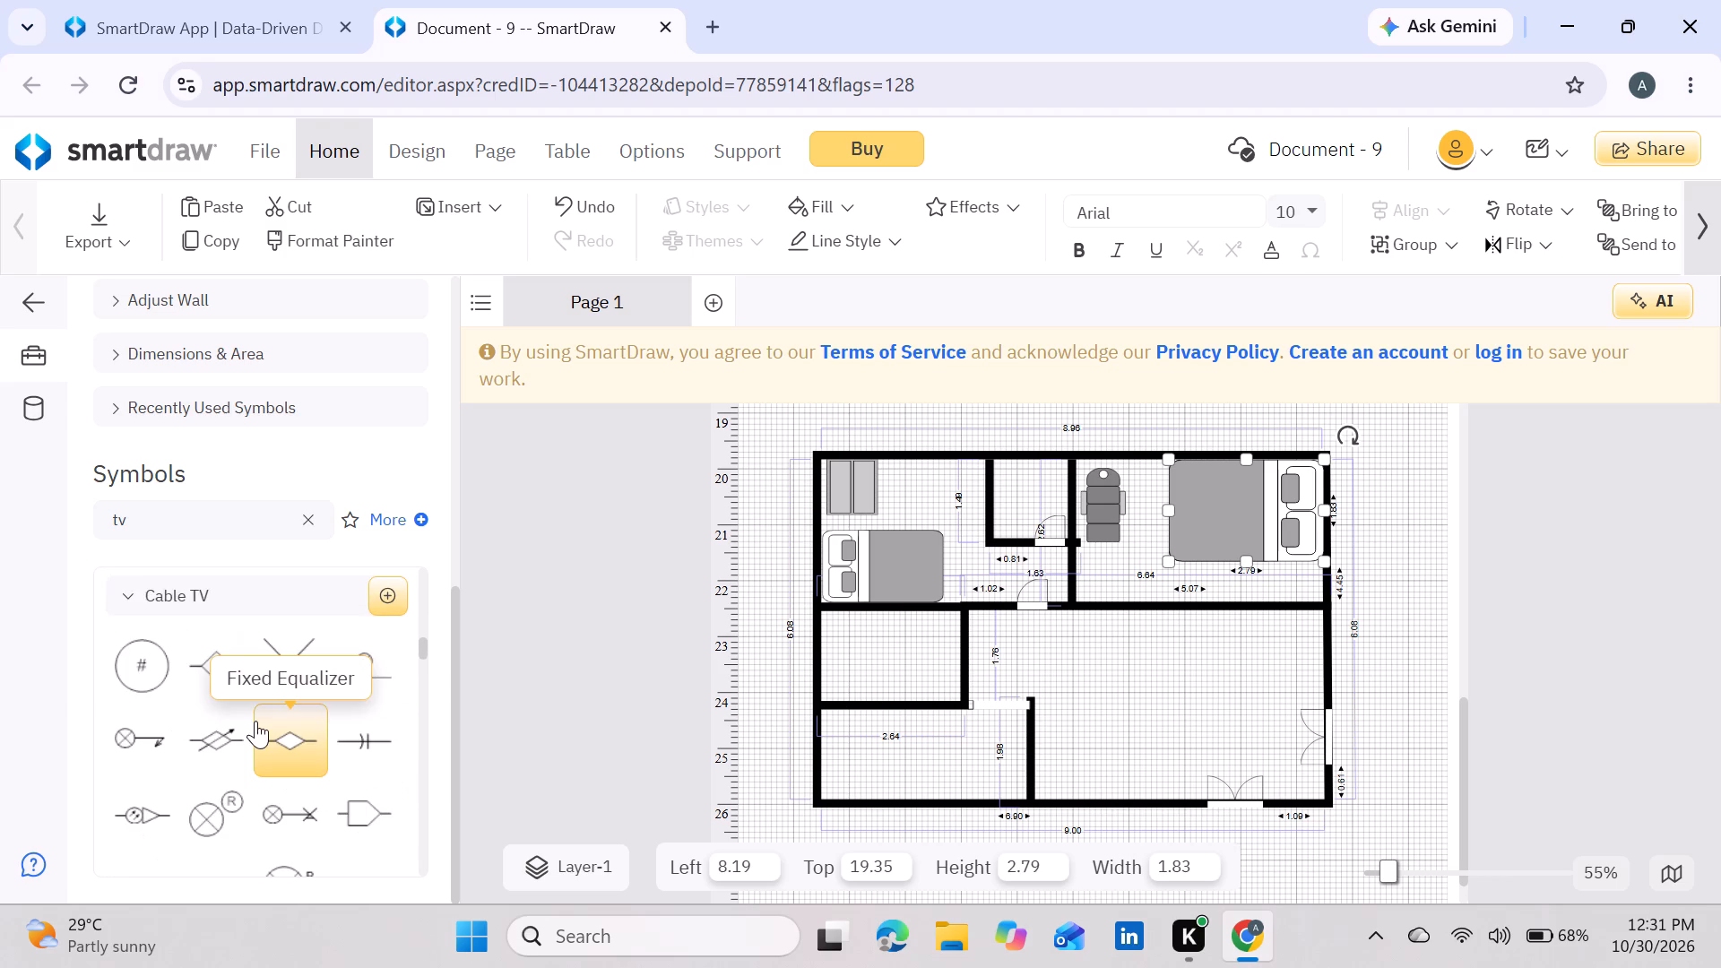
scroll(255, 721, down, 16)
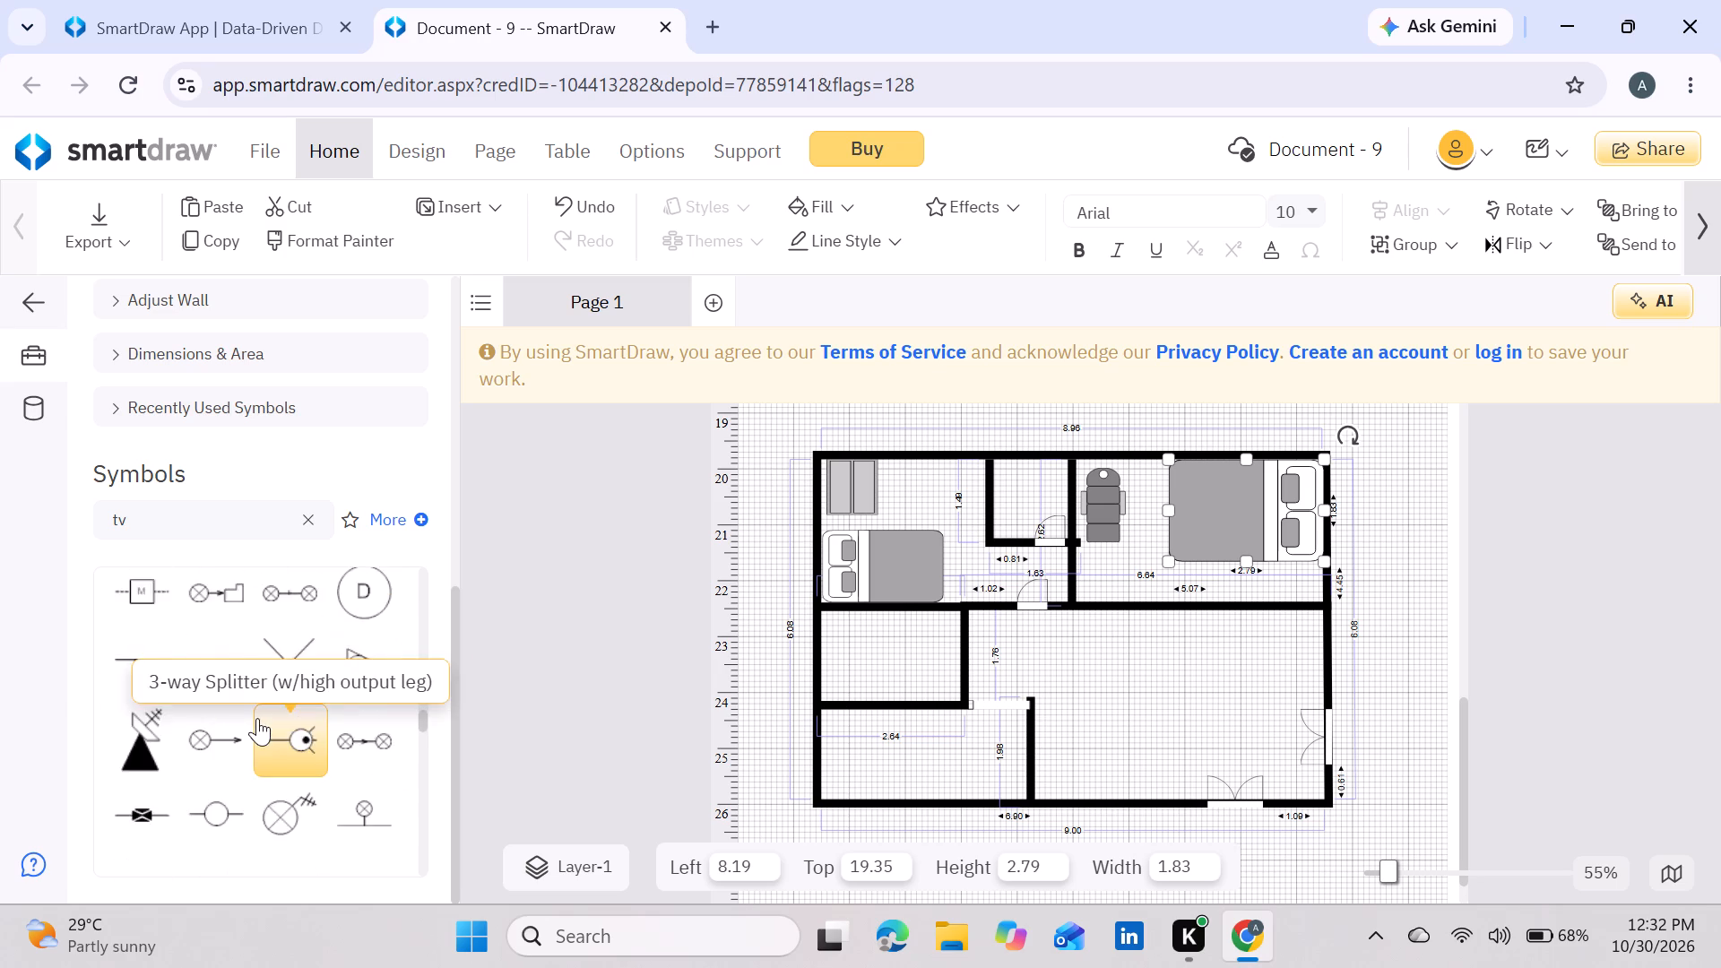
scroll(257, 718, down, 8)
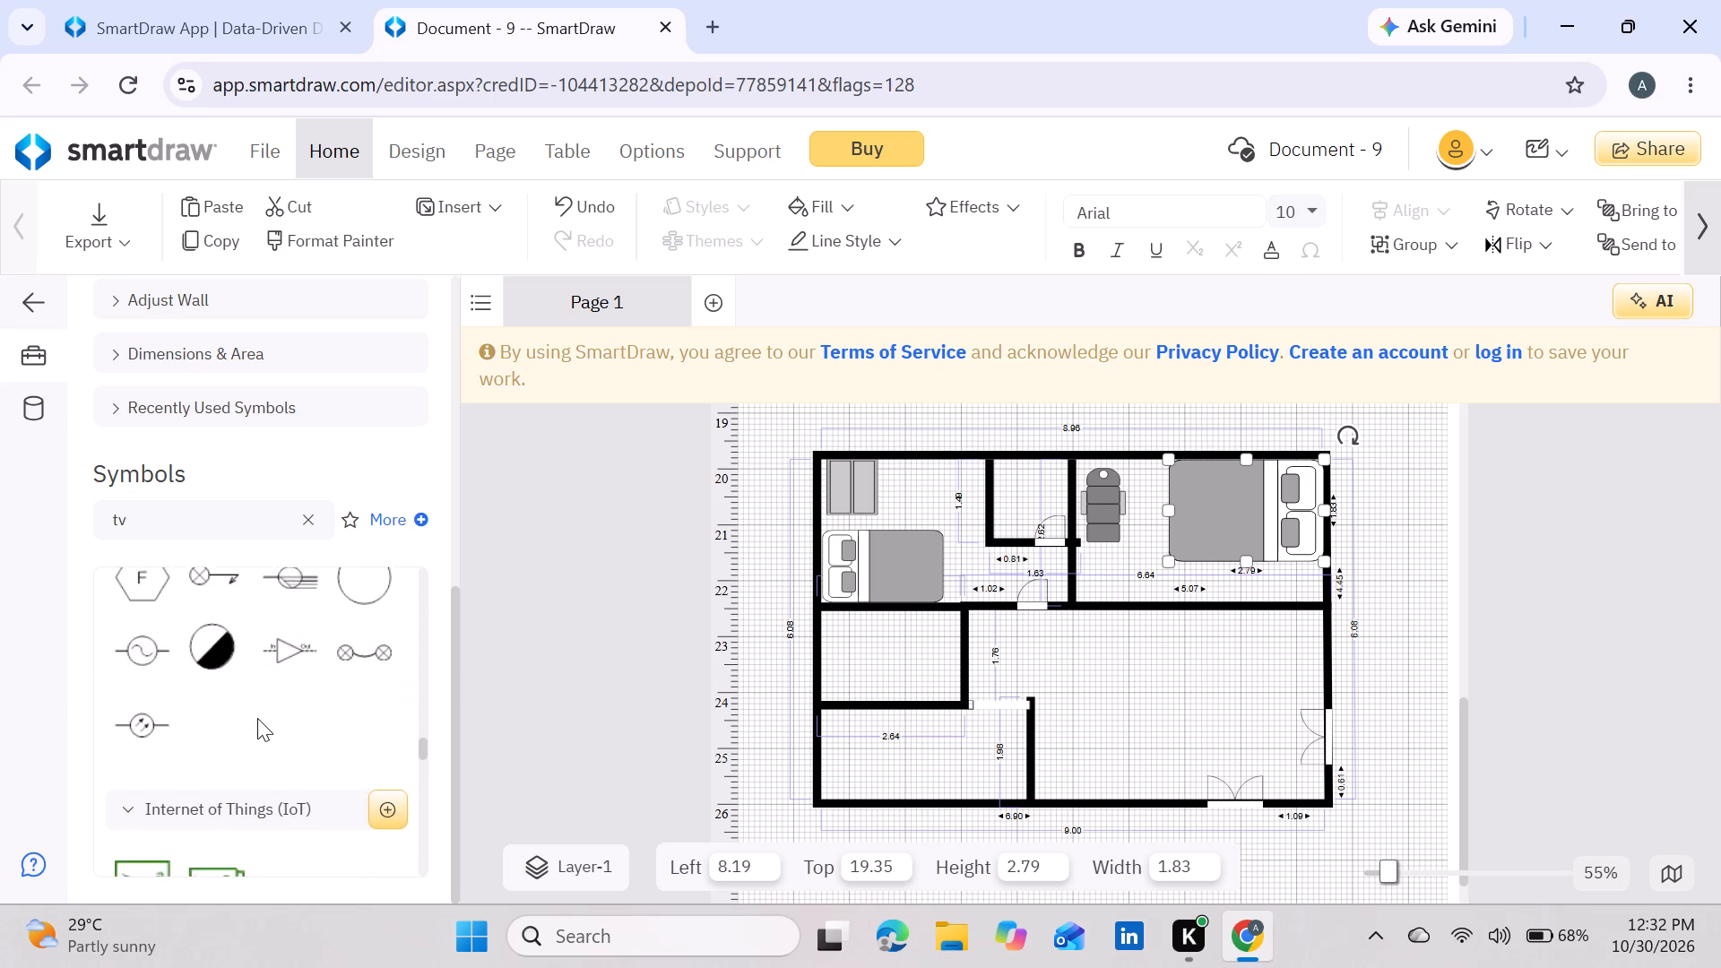
scroll(257, 718, down, 5)
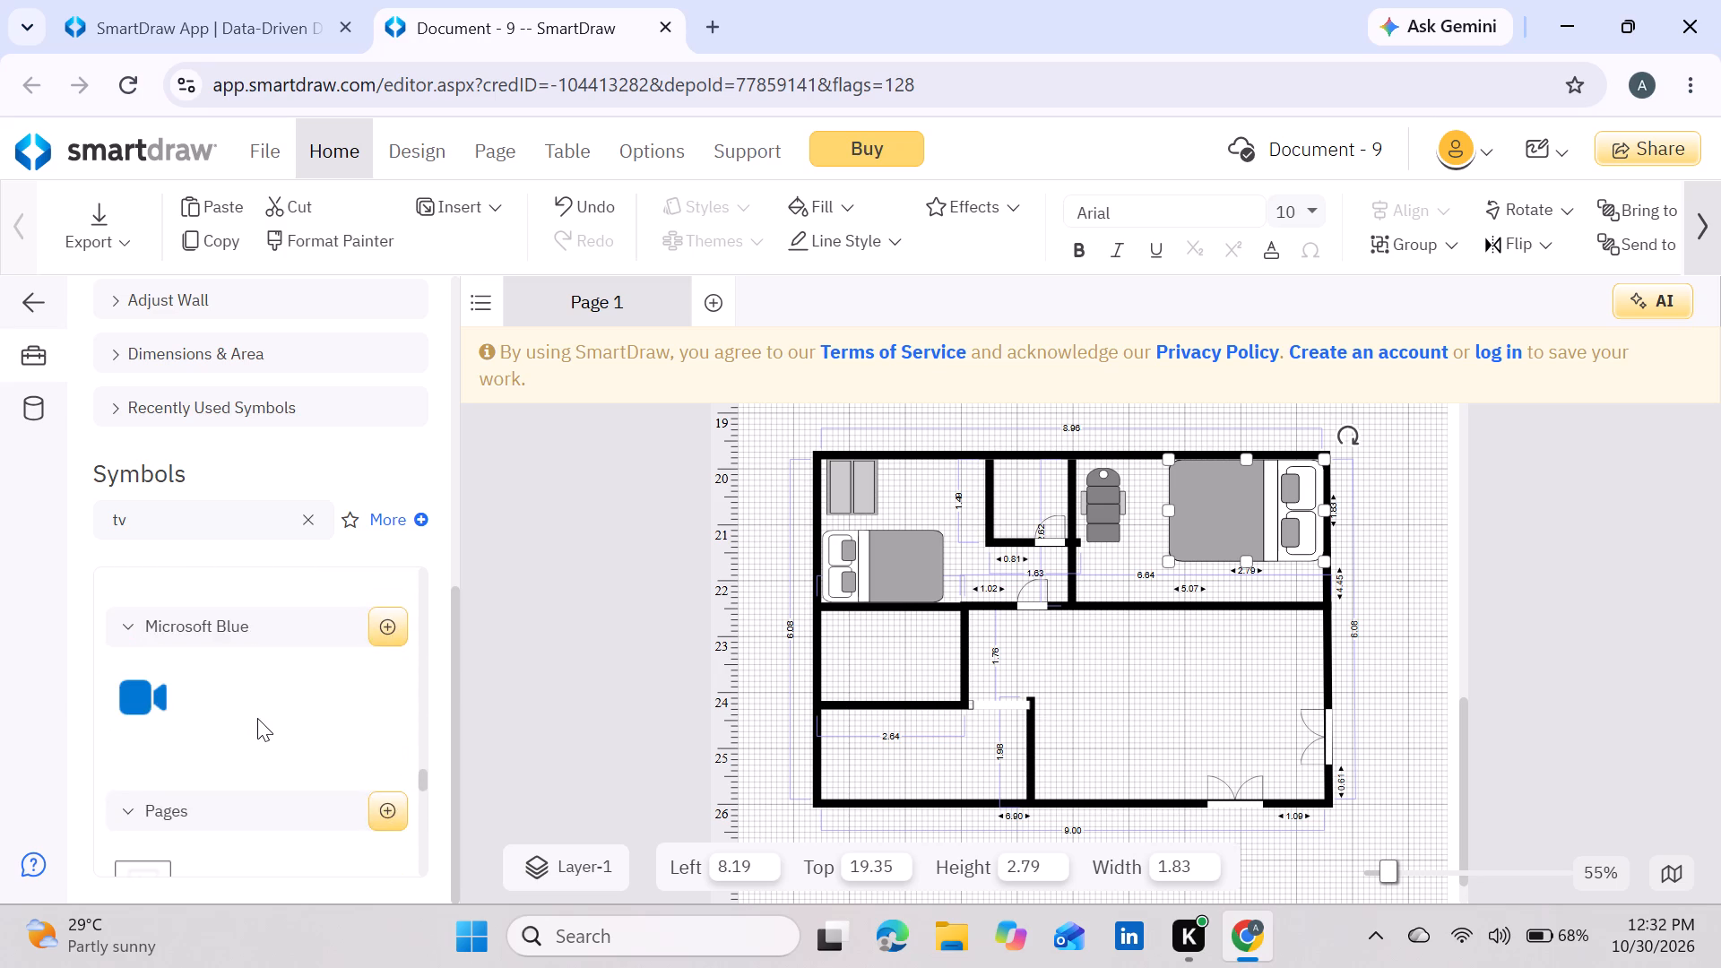
scroll(257, 718, down, 5)
scroll(257, 718, up, 2)
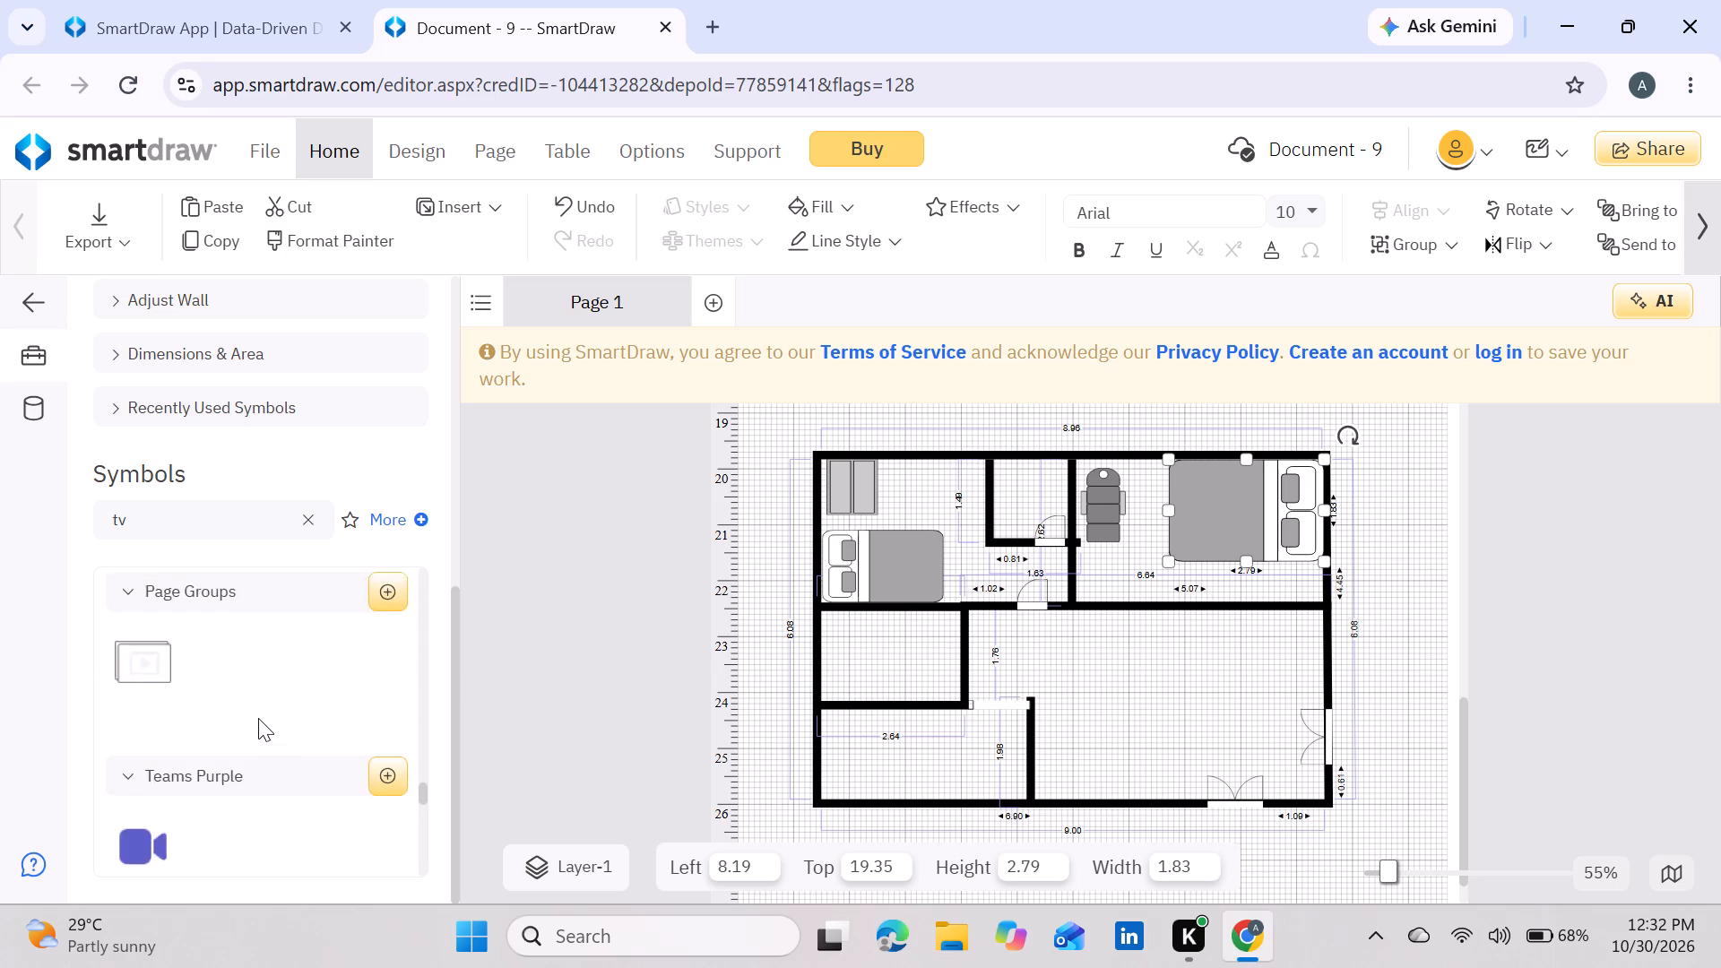
scroll(258, 718, down, 6)
scroll(258, 718, up, 15)
scroll(264, 713, down, 2)
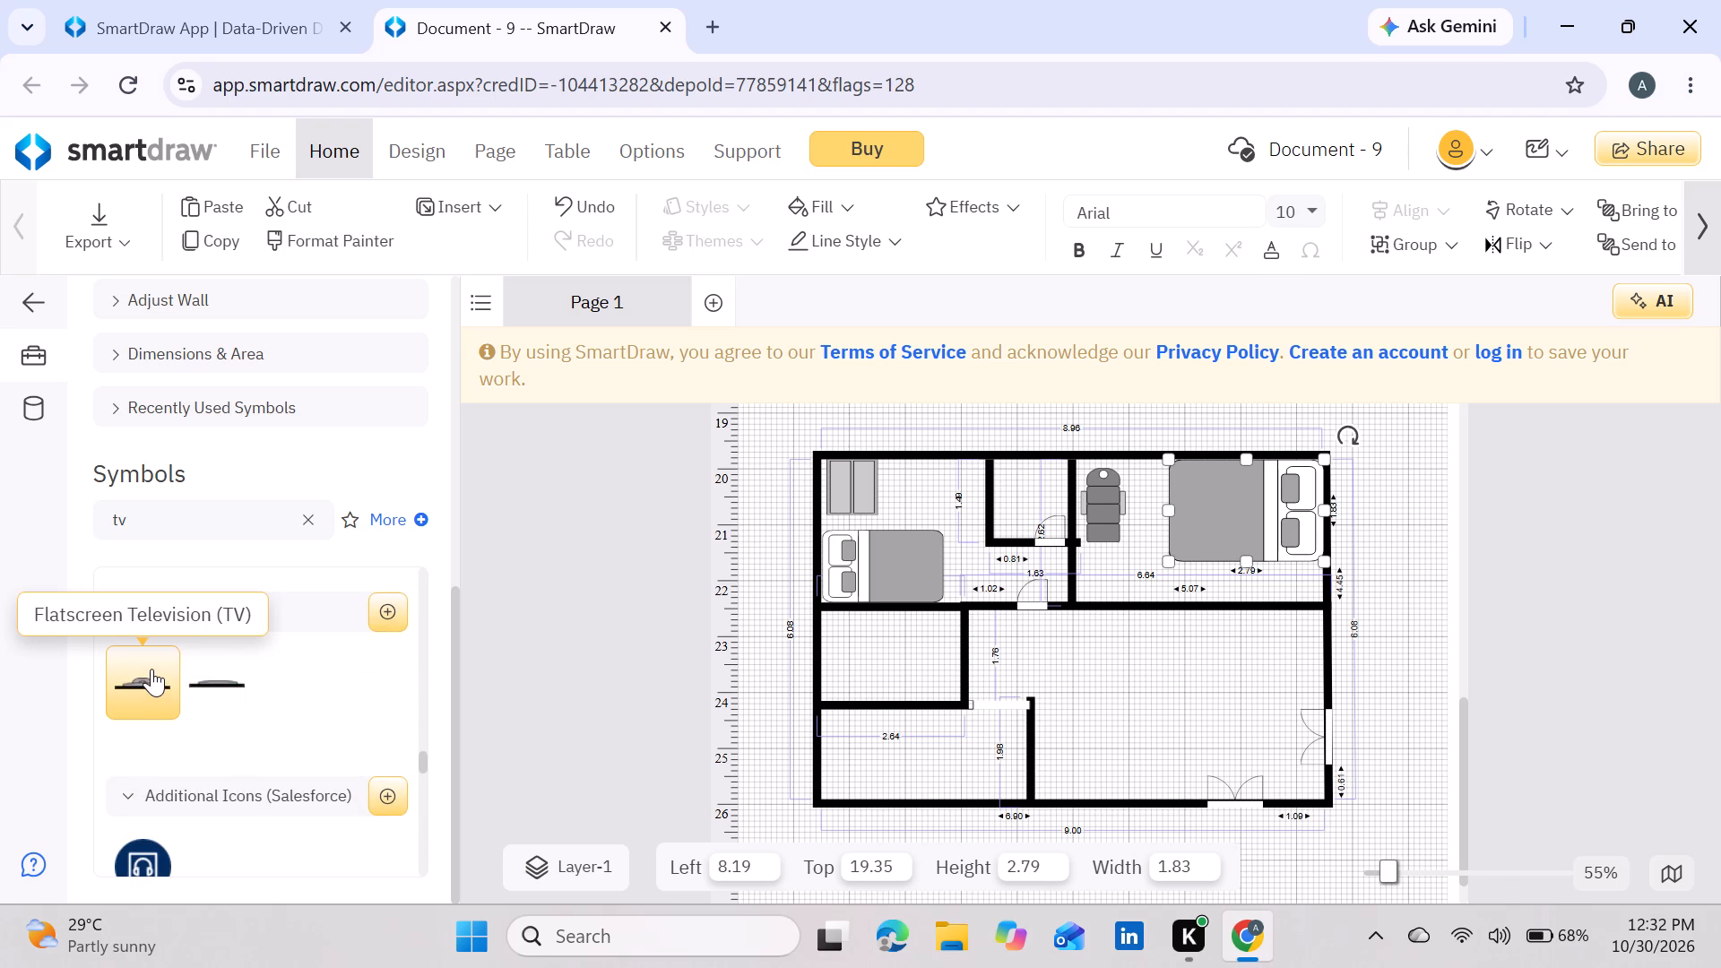
click(151, 669)
click(151, 669)
drag(151, 669, 791, 611)
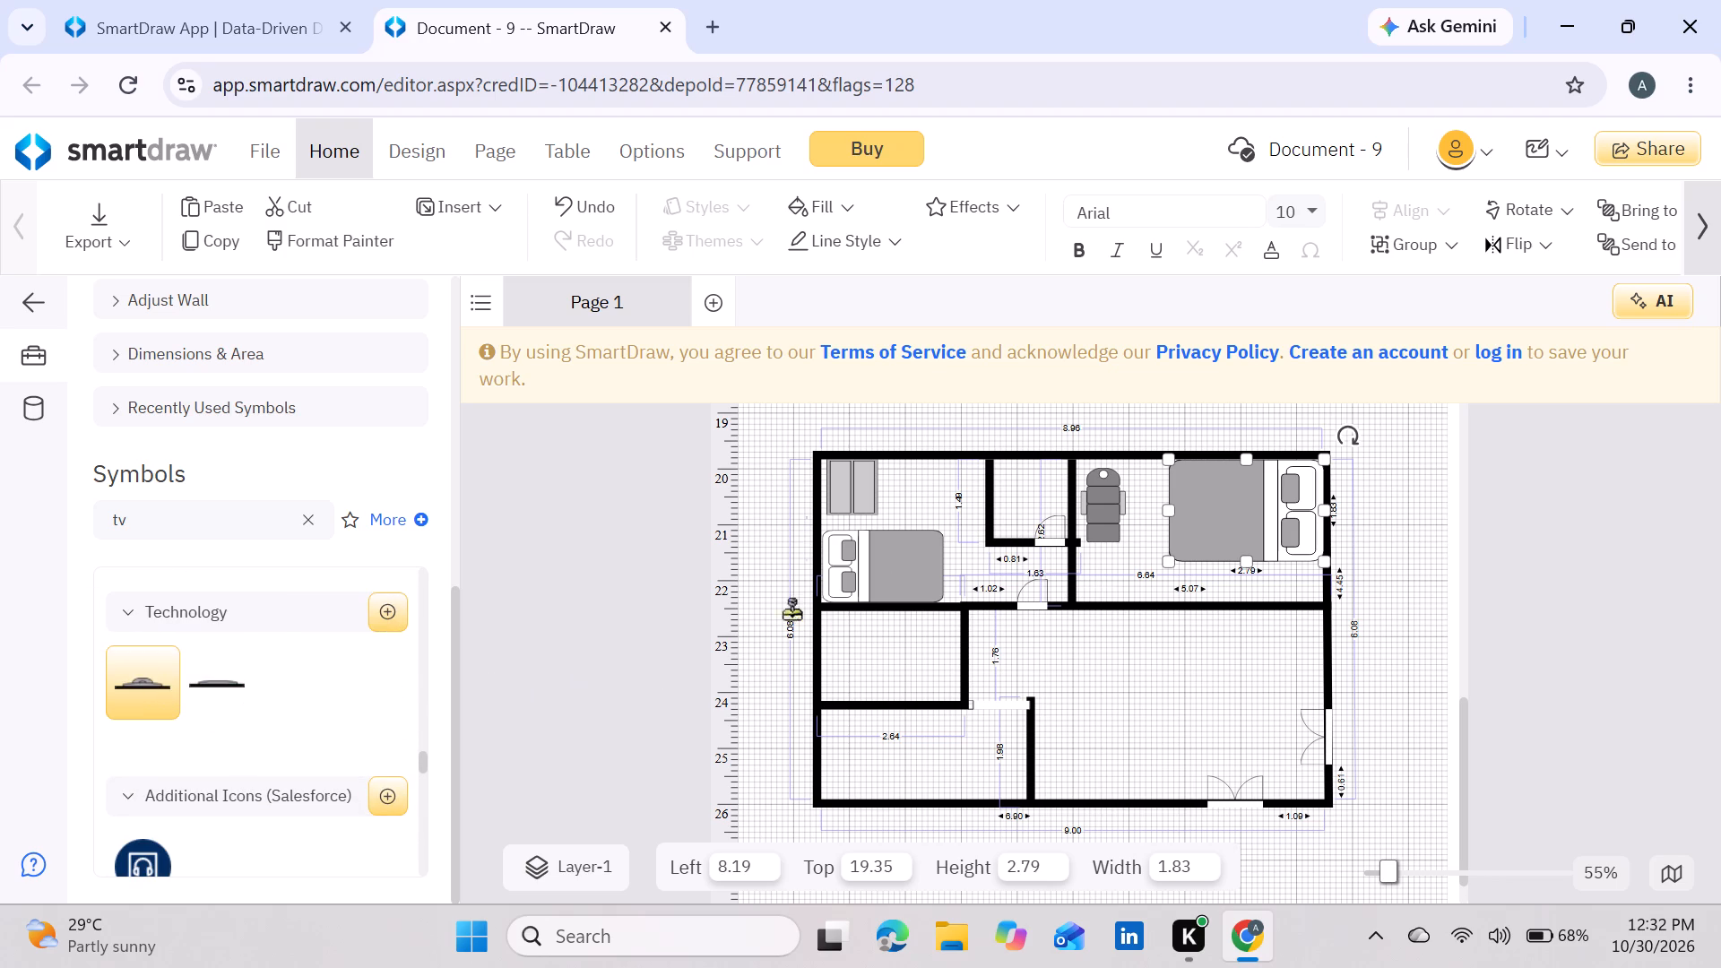
drag(791, 611, 1123, 627)
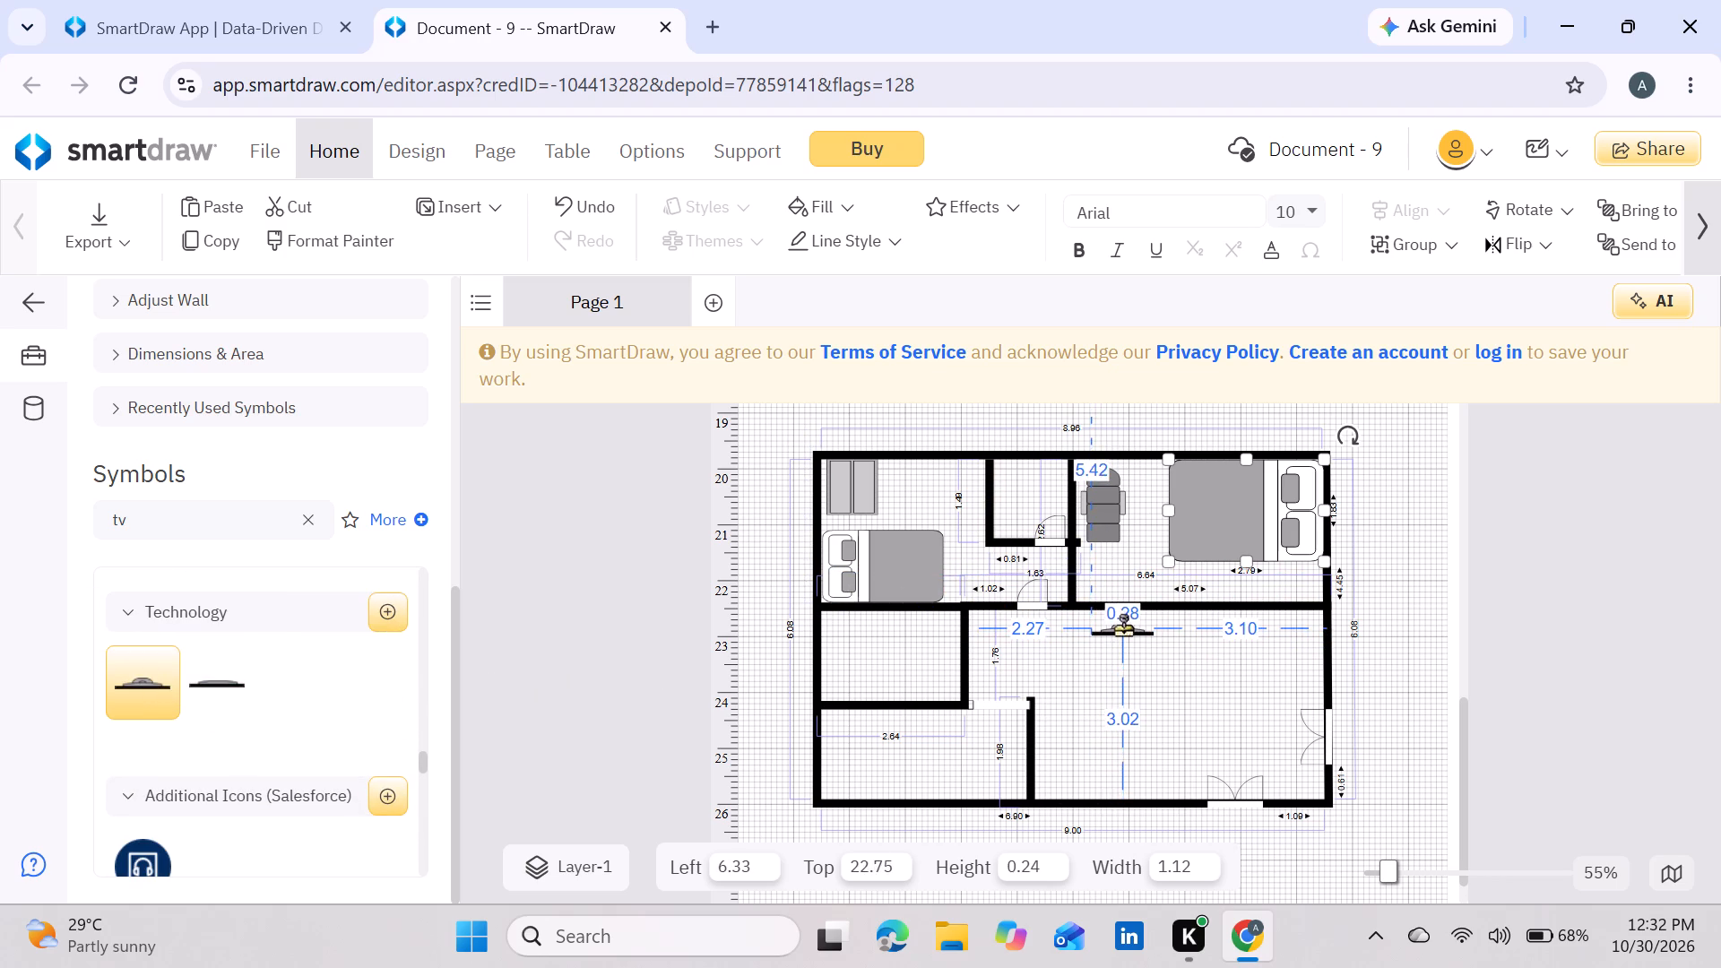
drag(1123, 627, 1126, 619)
Duplicate the 0.56 door of the upper-left bedroom and place the copy near the right end of the upper-right room's bottom wall, about 9.39, 21.96.
click(1030, 591)
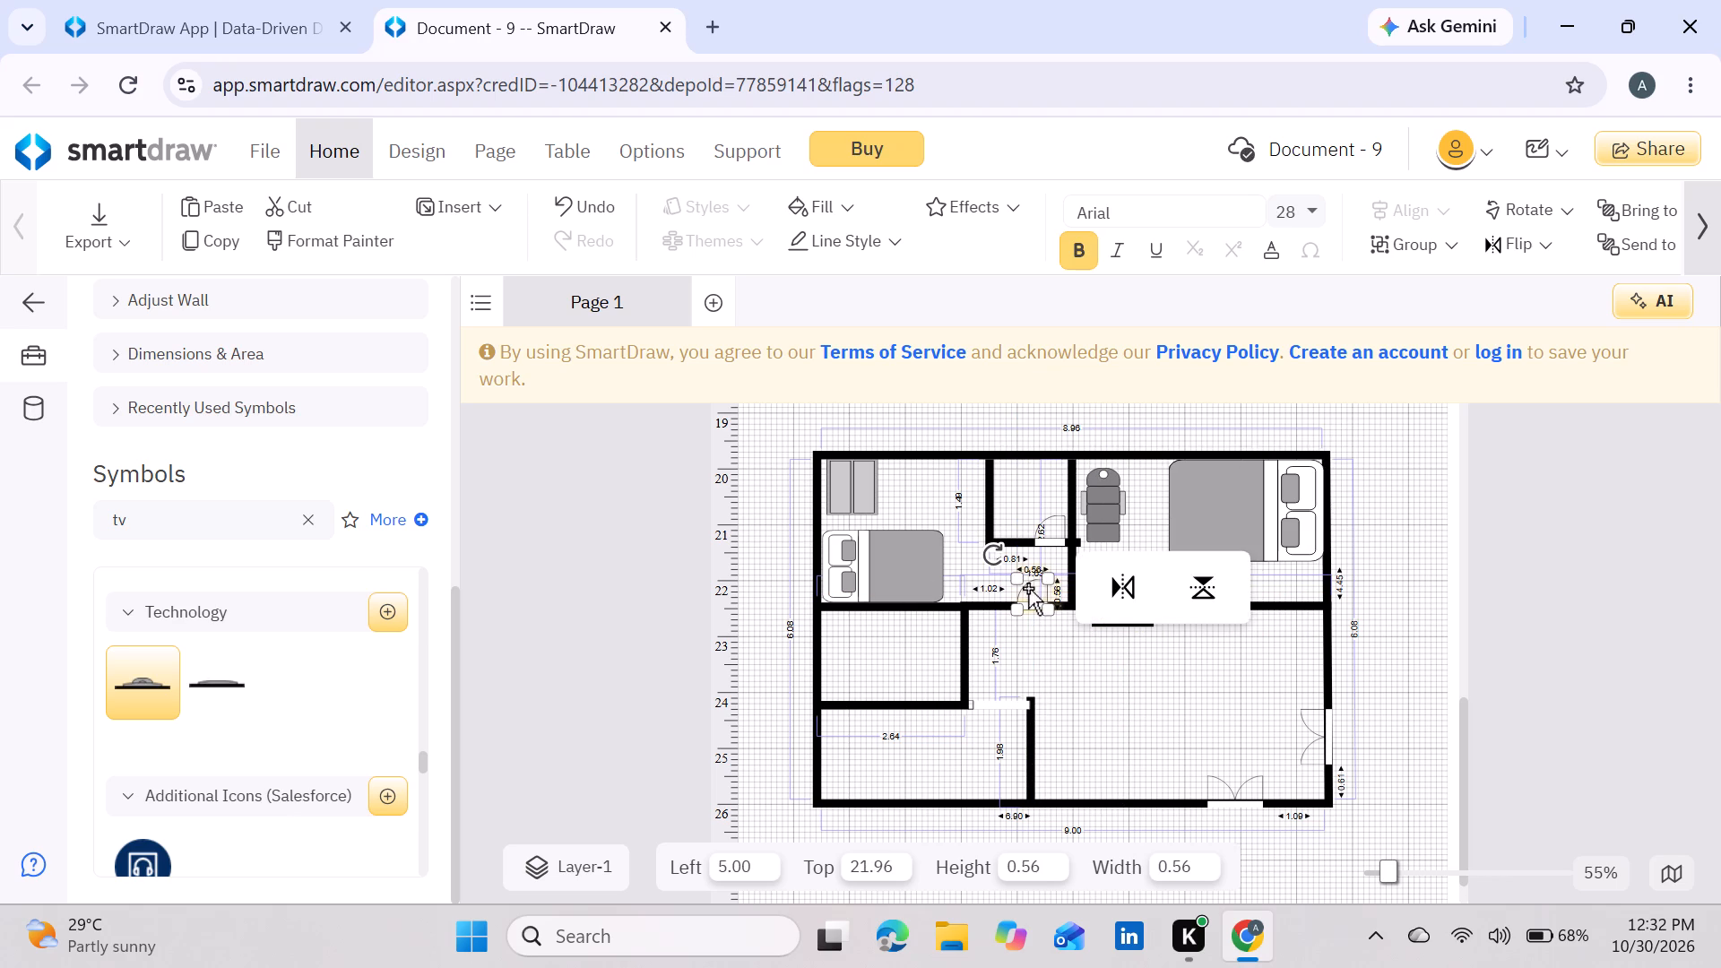
key(ctrl+d)
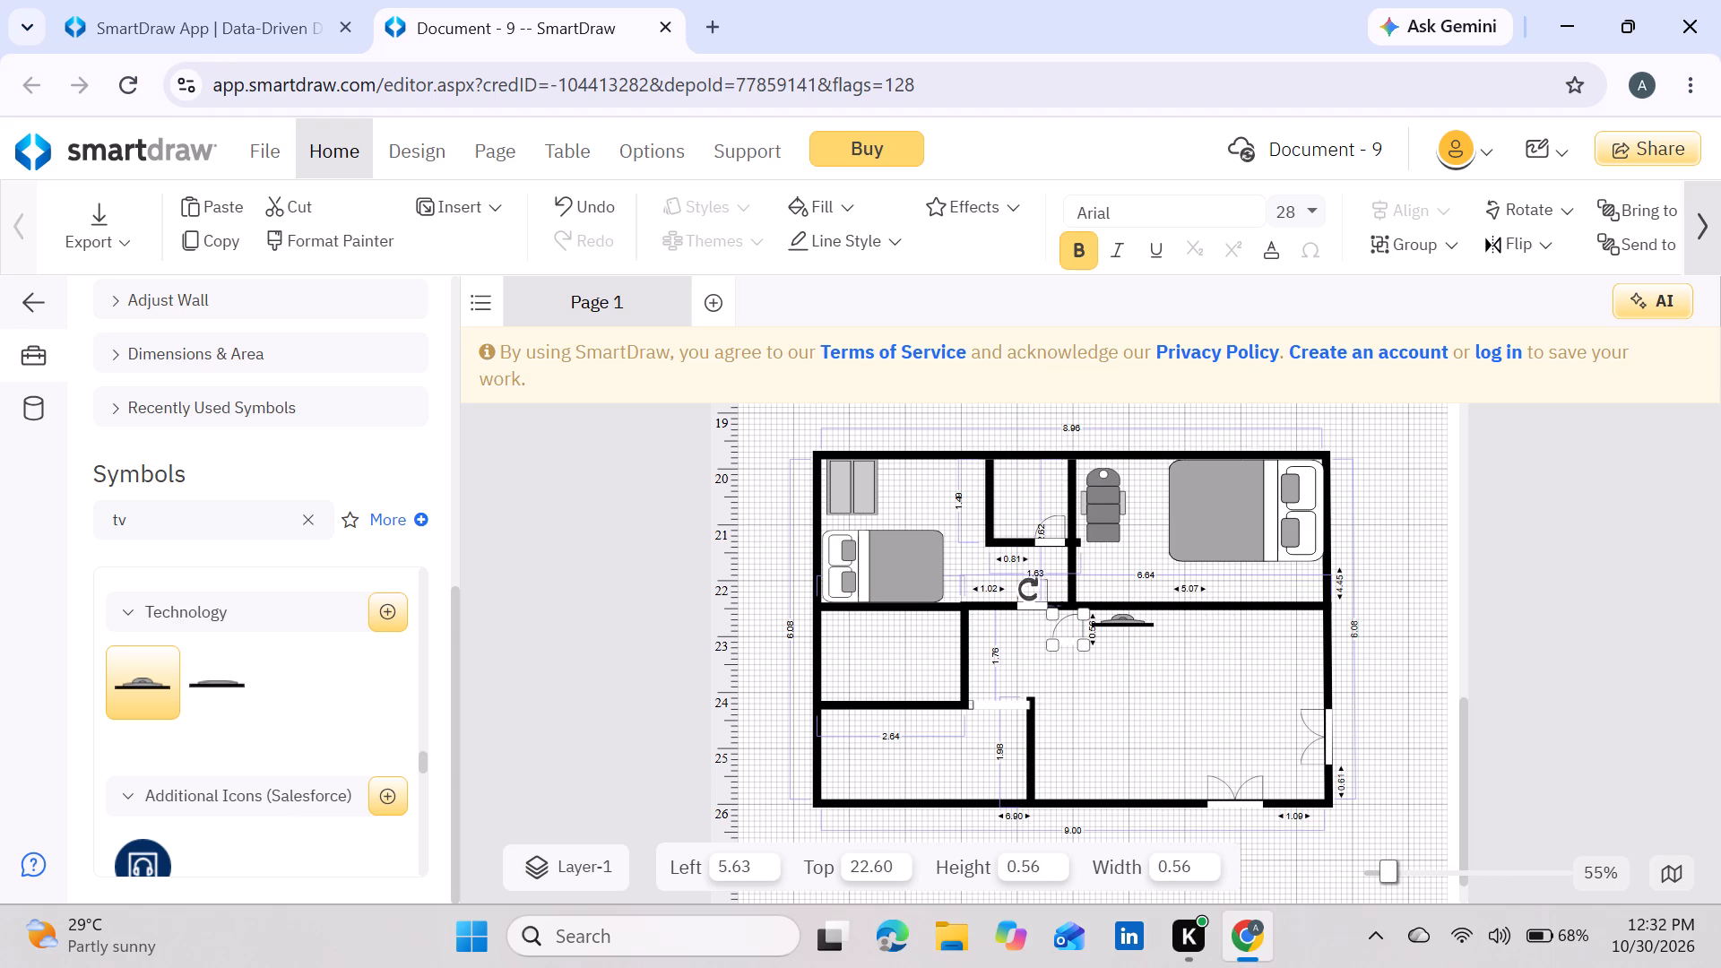
drag(1075, 626, 1281, 585)
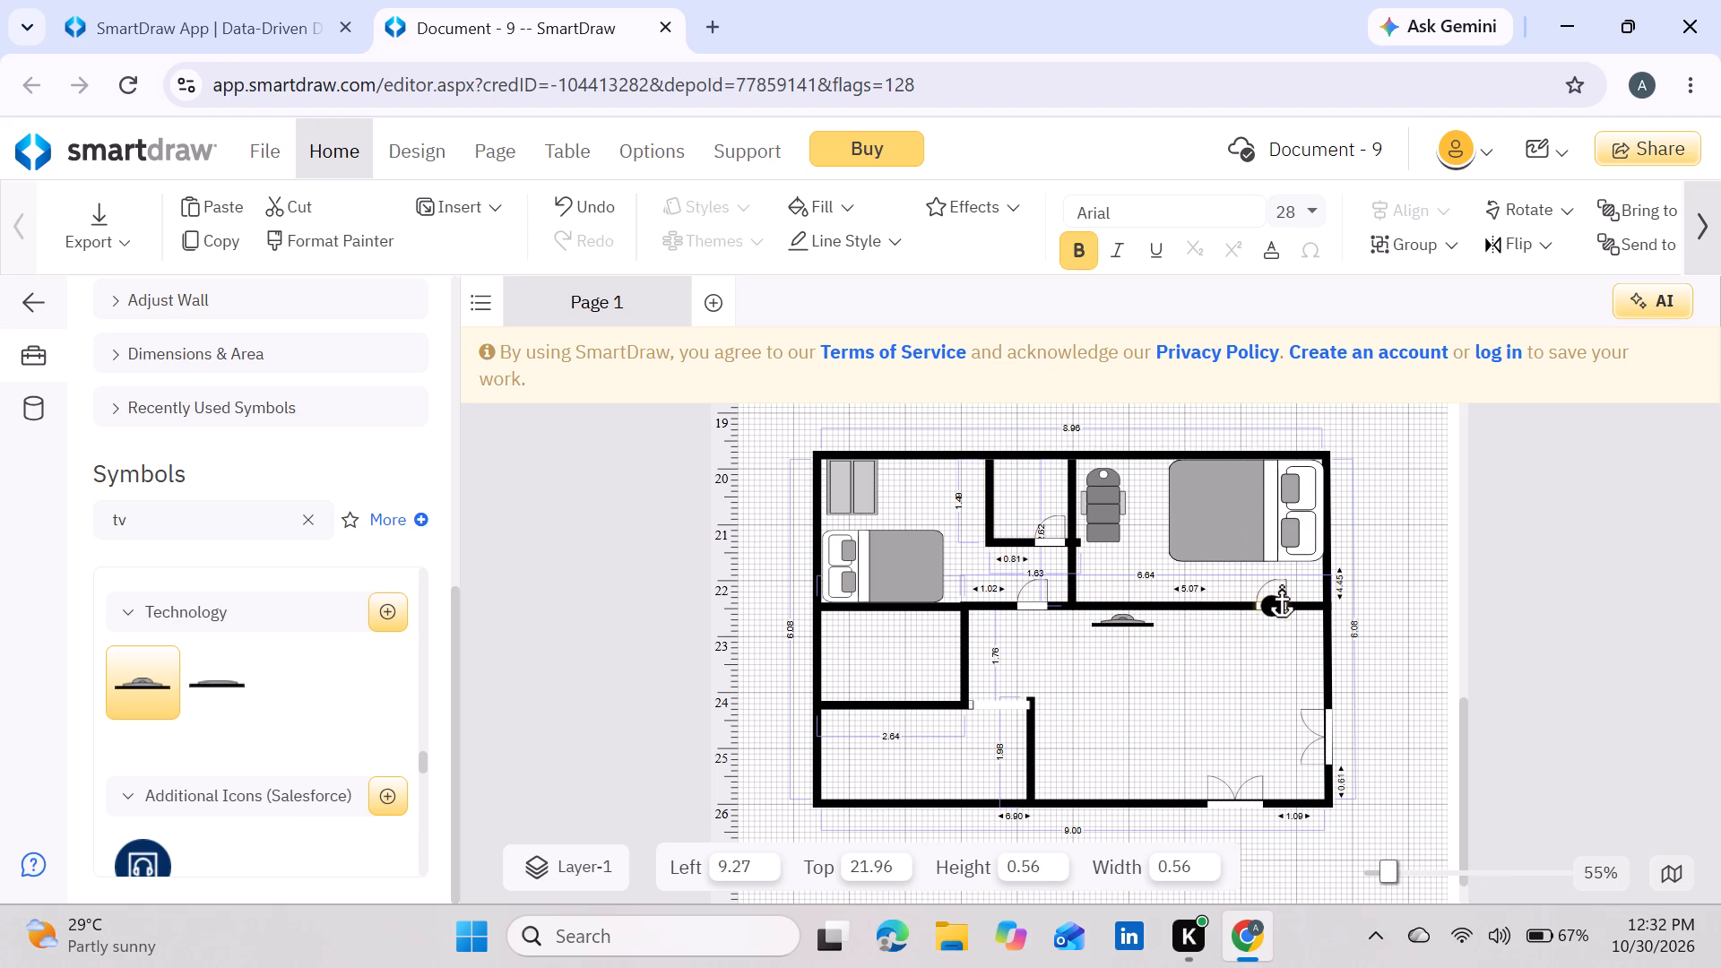
drag(1281, 585, 1284, 579)
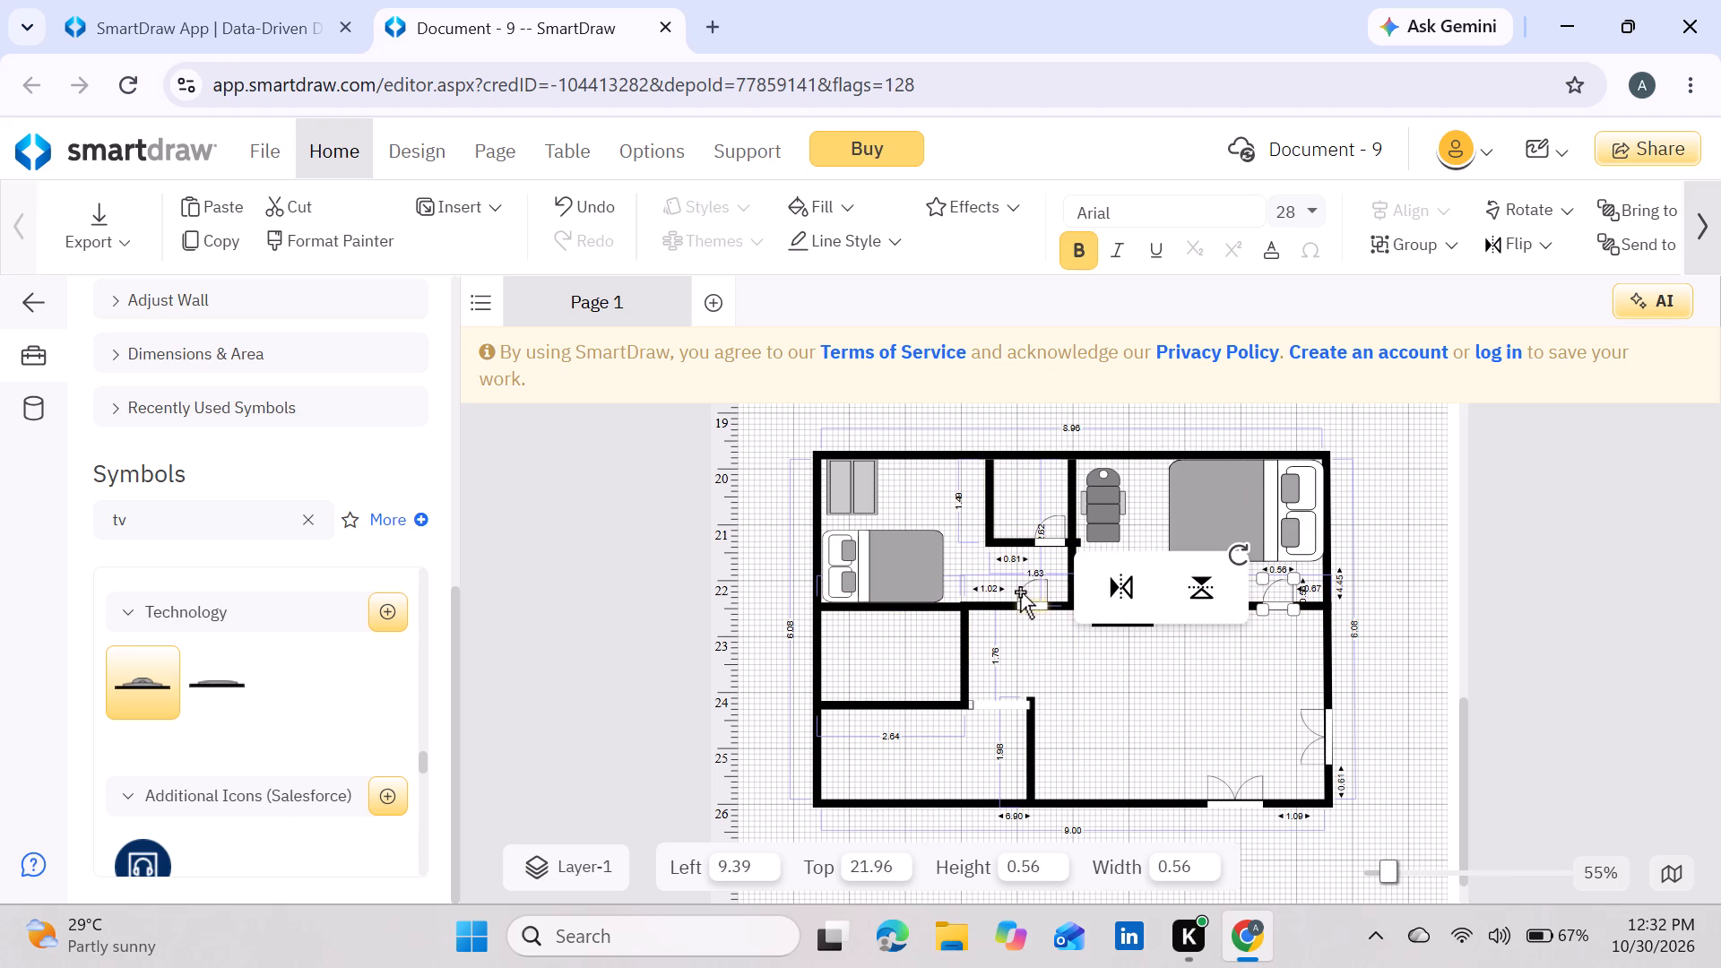
Duplicate the upper-left bedroom's door again, rotate the copy to 90°, and place it in the middle-left room's right wall, about 3.57, 22.76.
click(1026, 592)
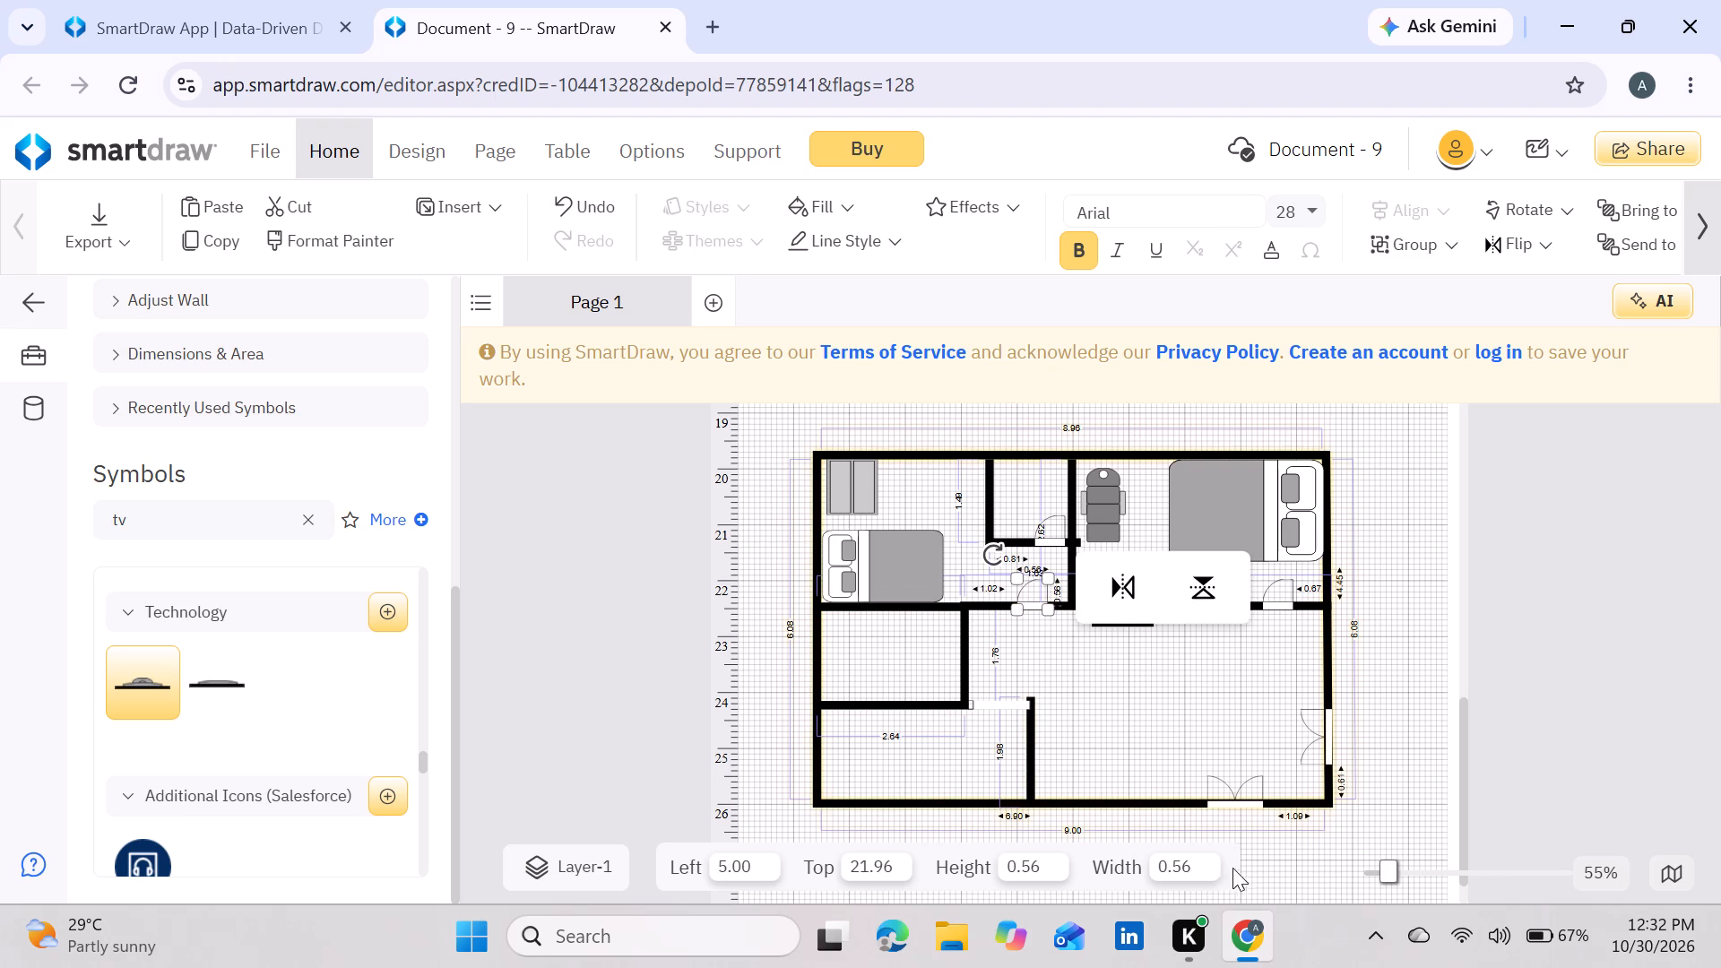
key(ctrl+d)
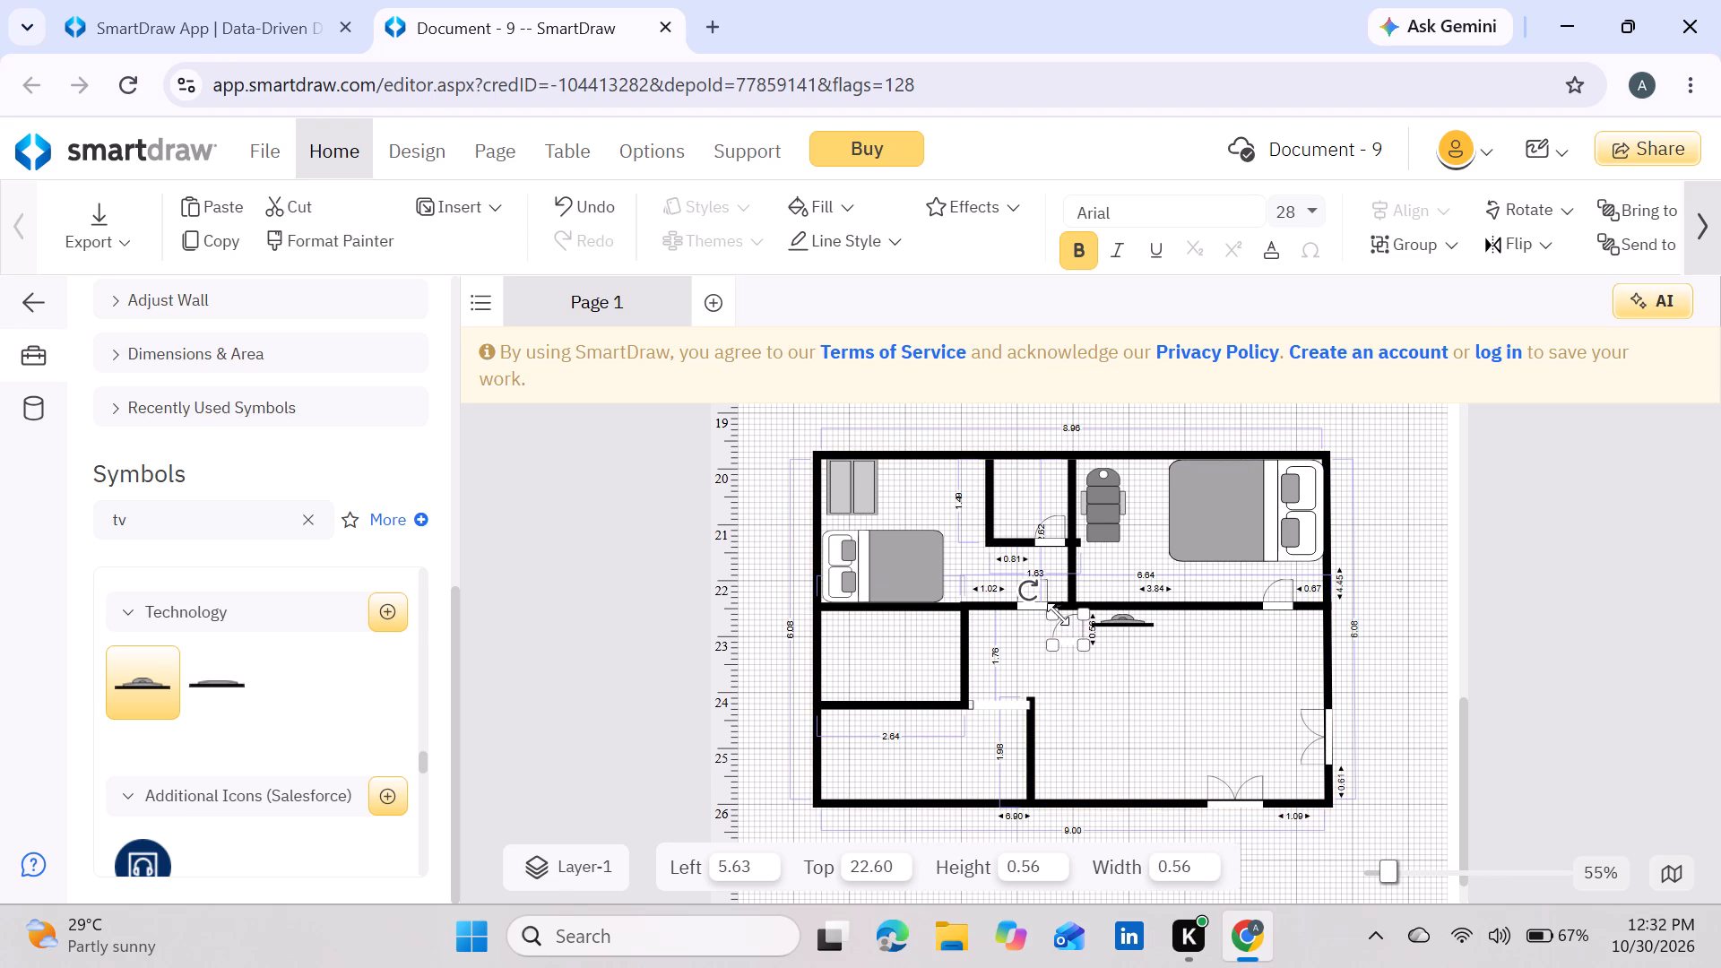
drag(993, 643, 901, 658)
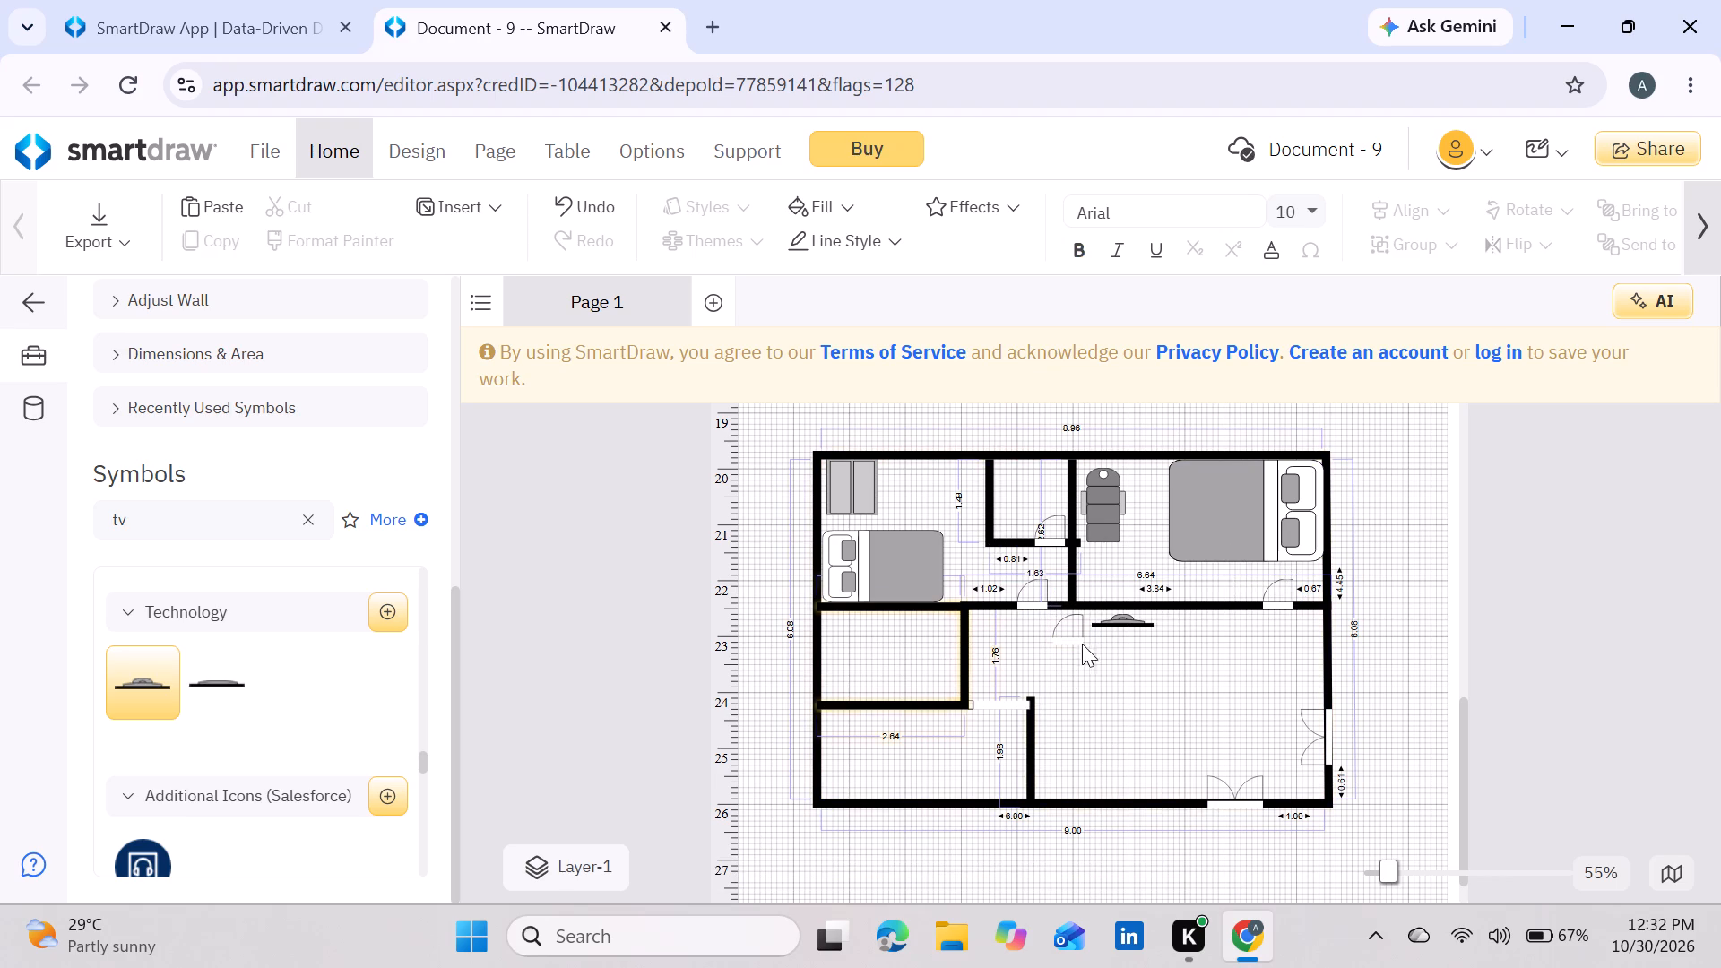
double_click(1085, 627)
click(1069, 627)
drag(1068, 627, 1005, 670)
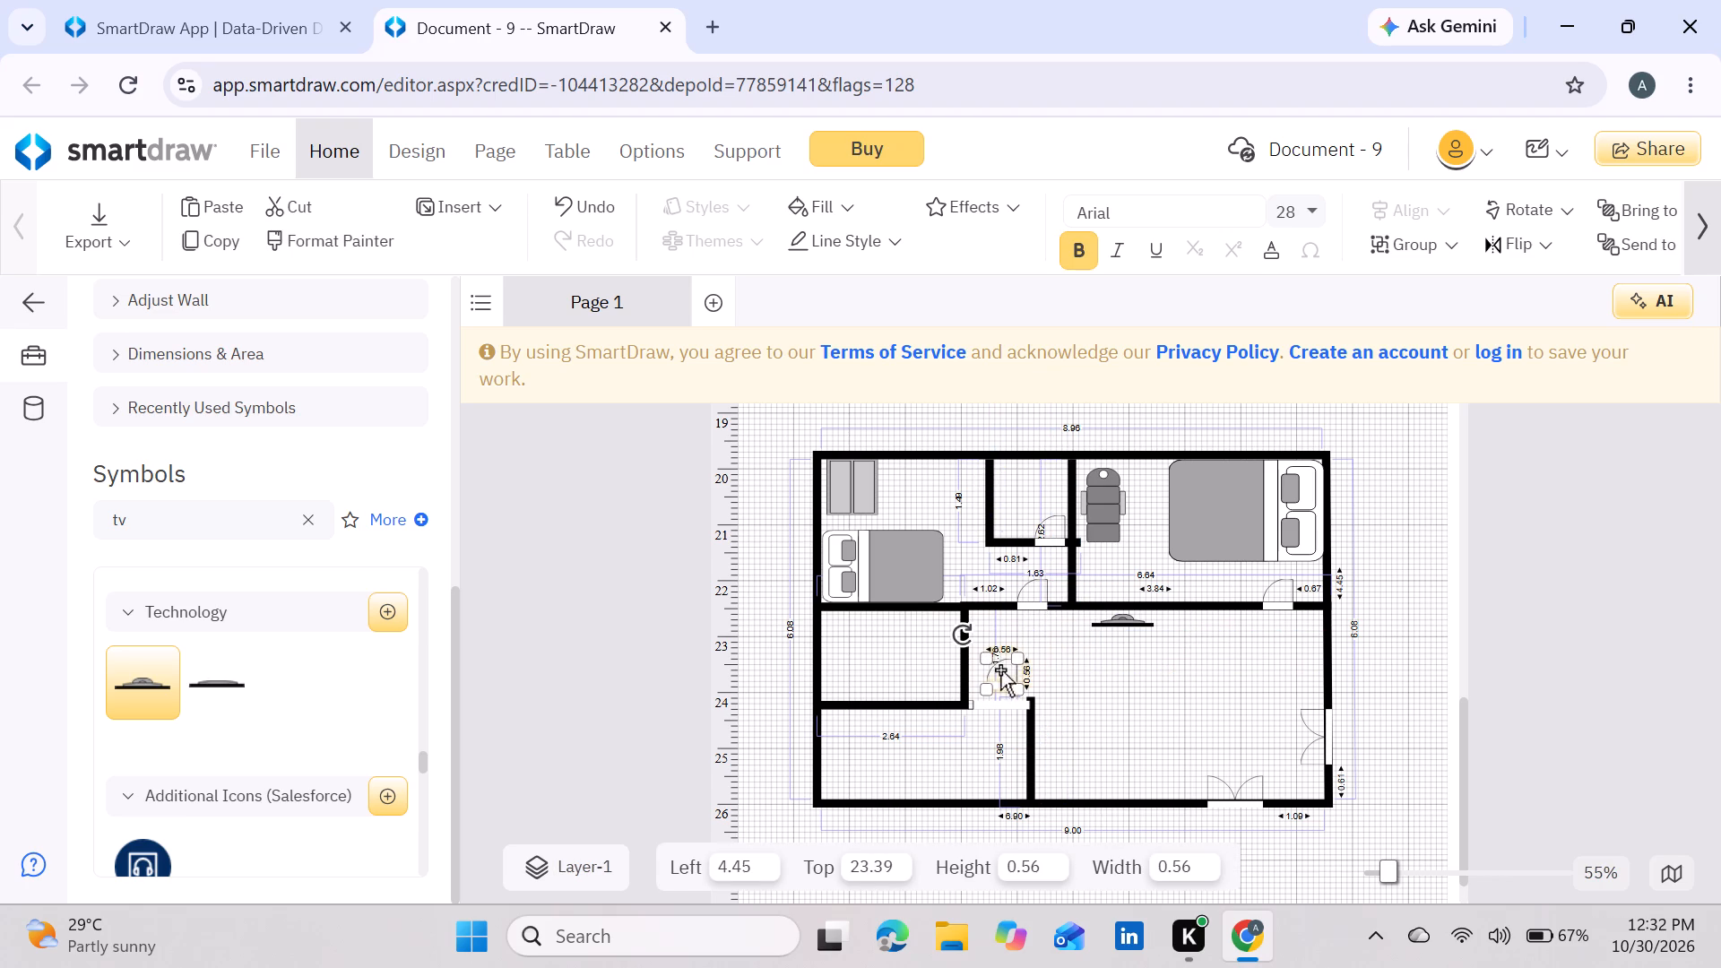
drag(964, 633, 921, 698)
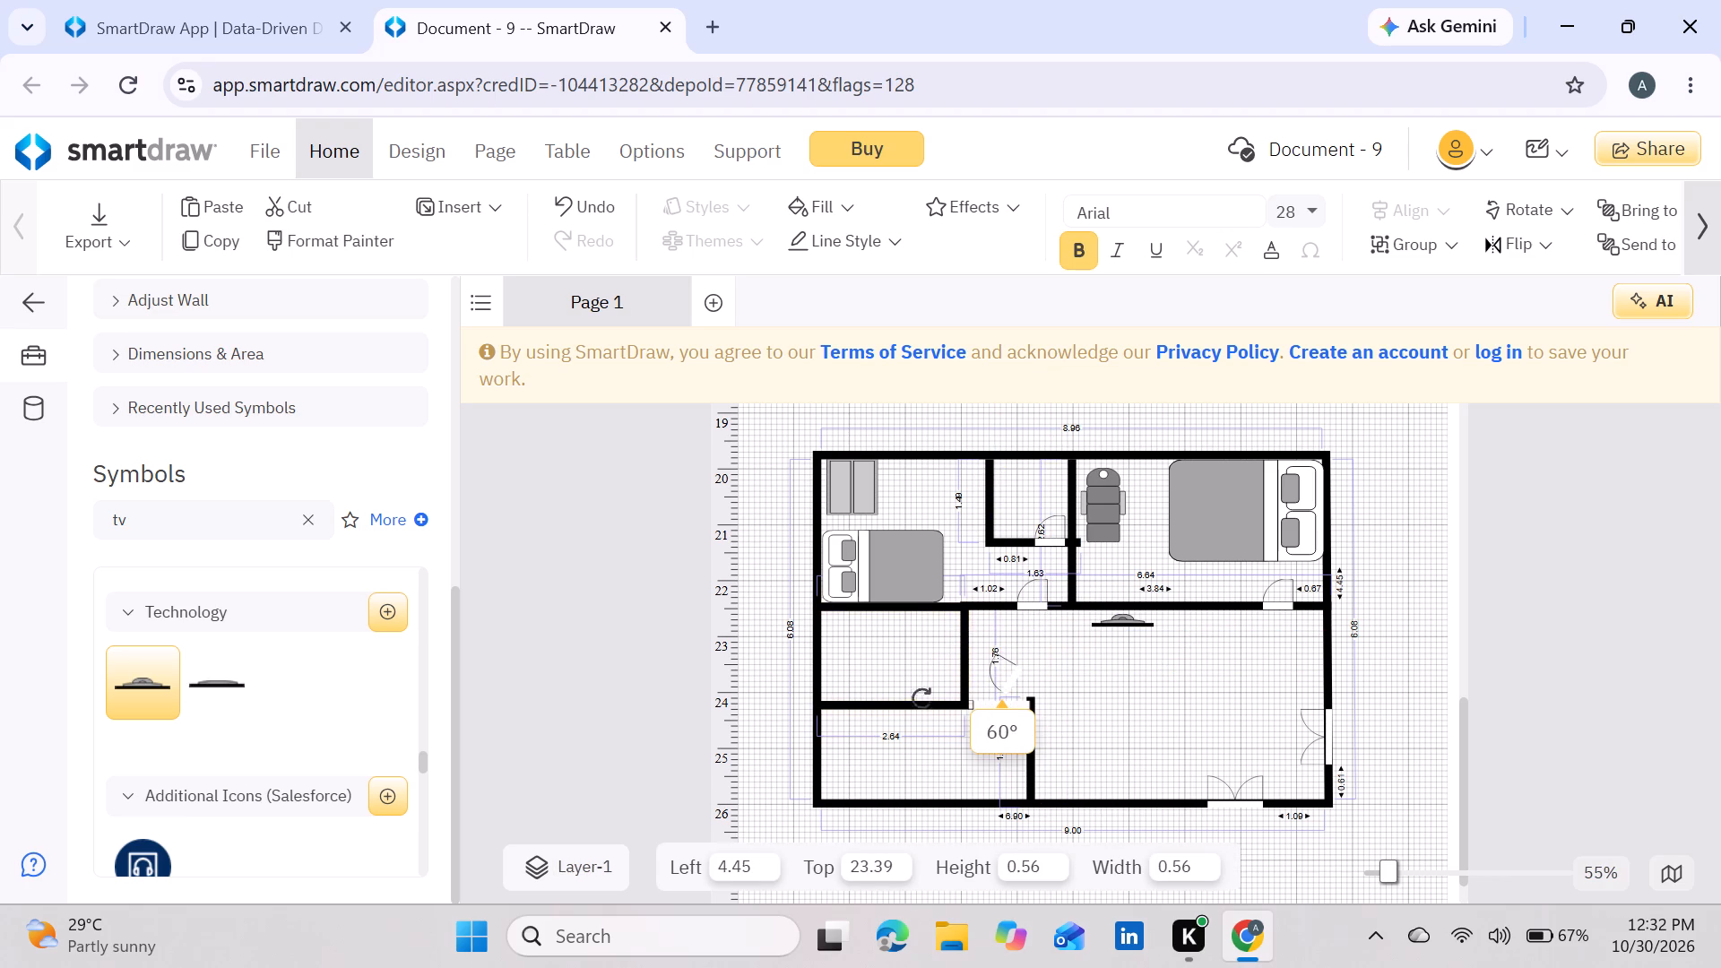
drag(921, 698, 912, 763)
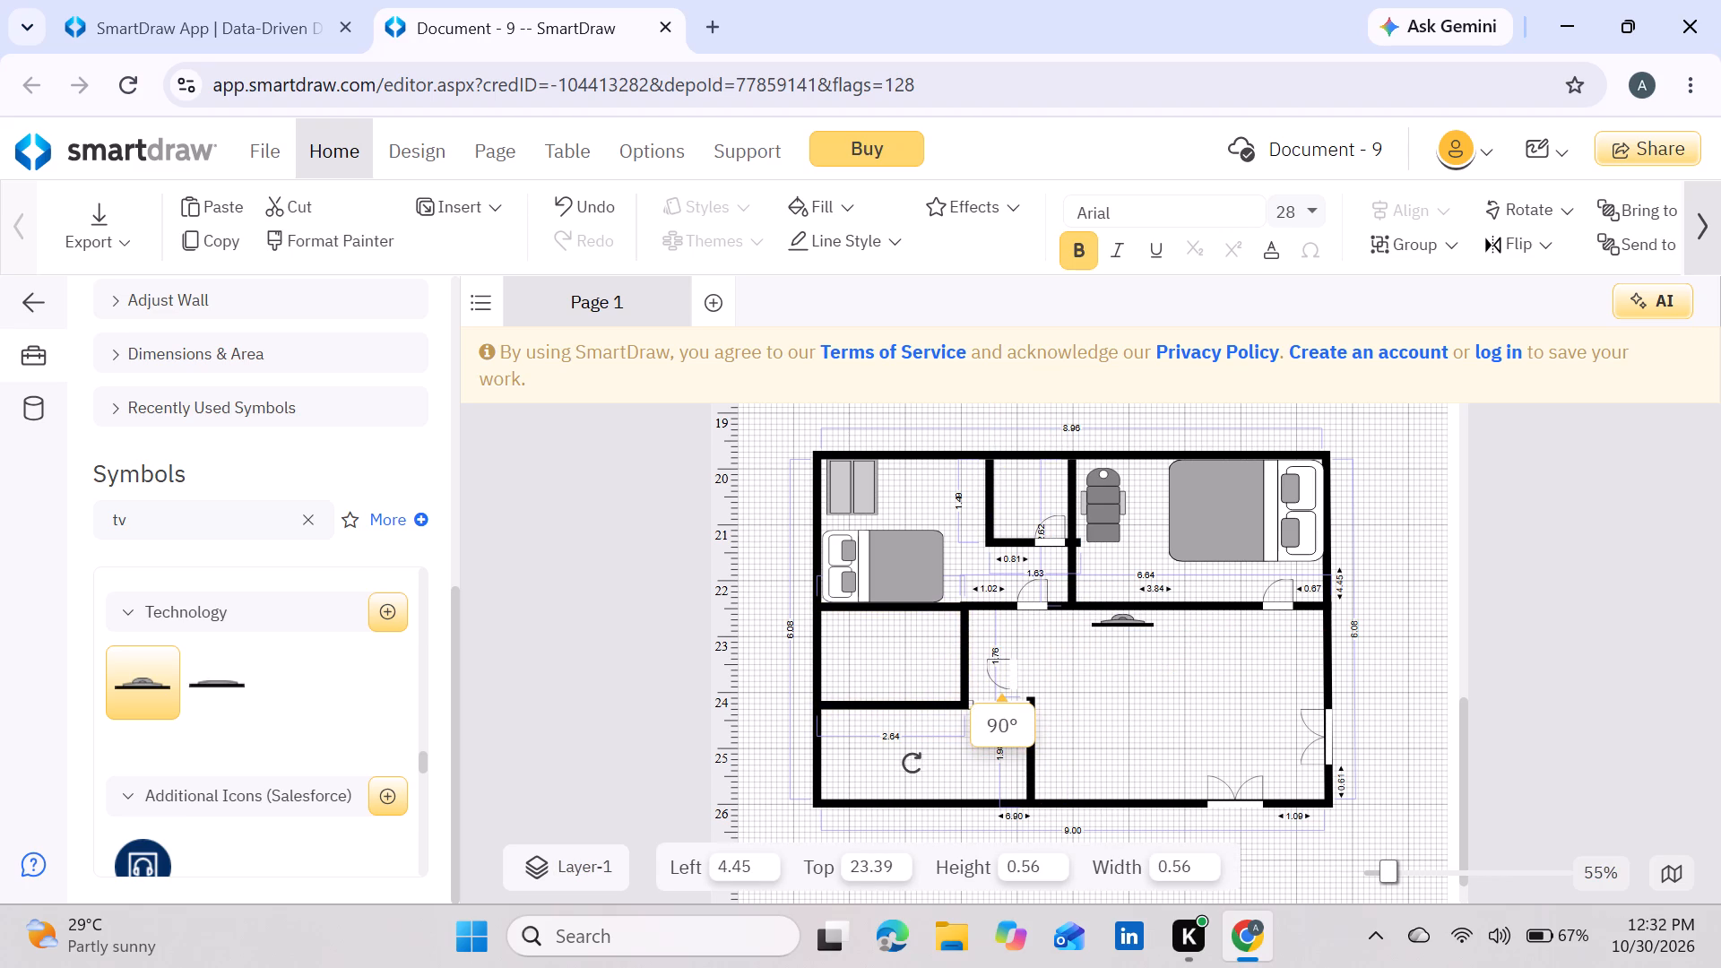
drag(912, 763, 912, 757)
drag(1001, 673, 991, 674)
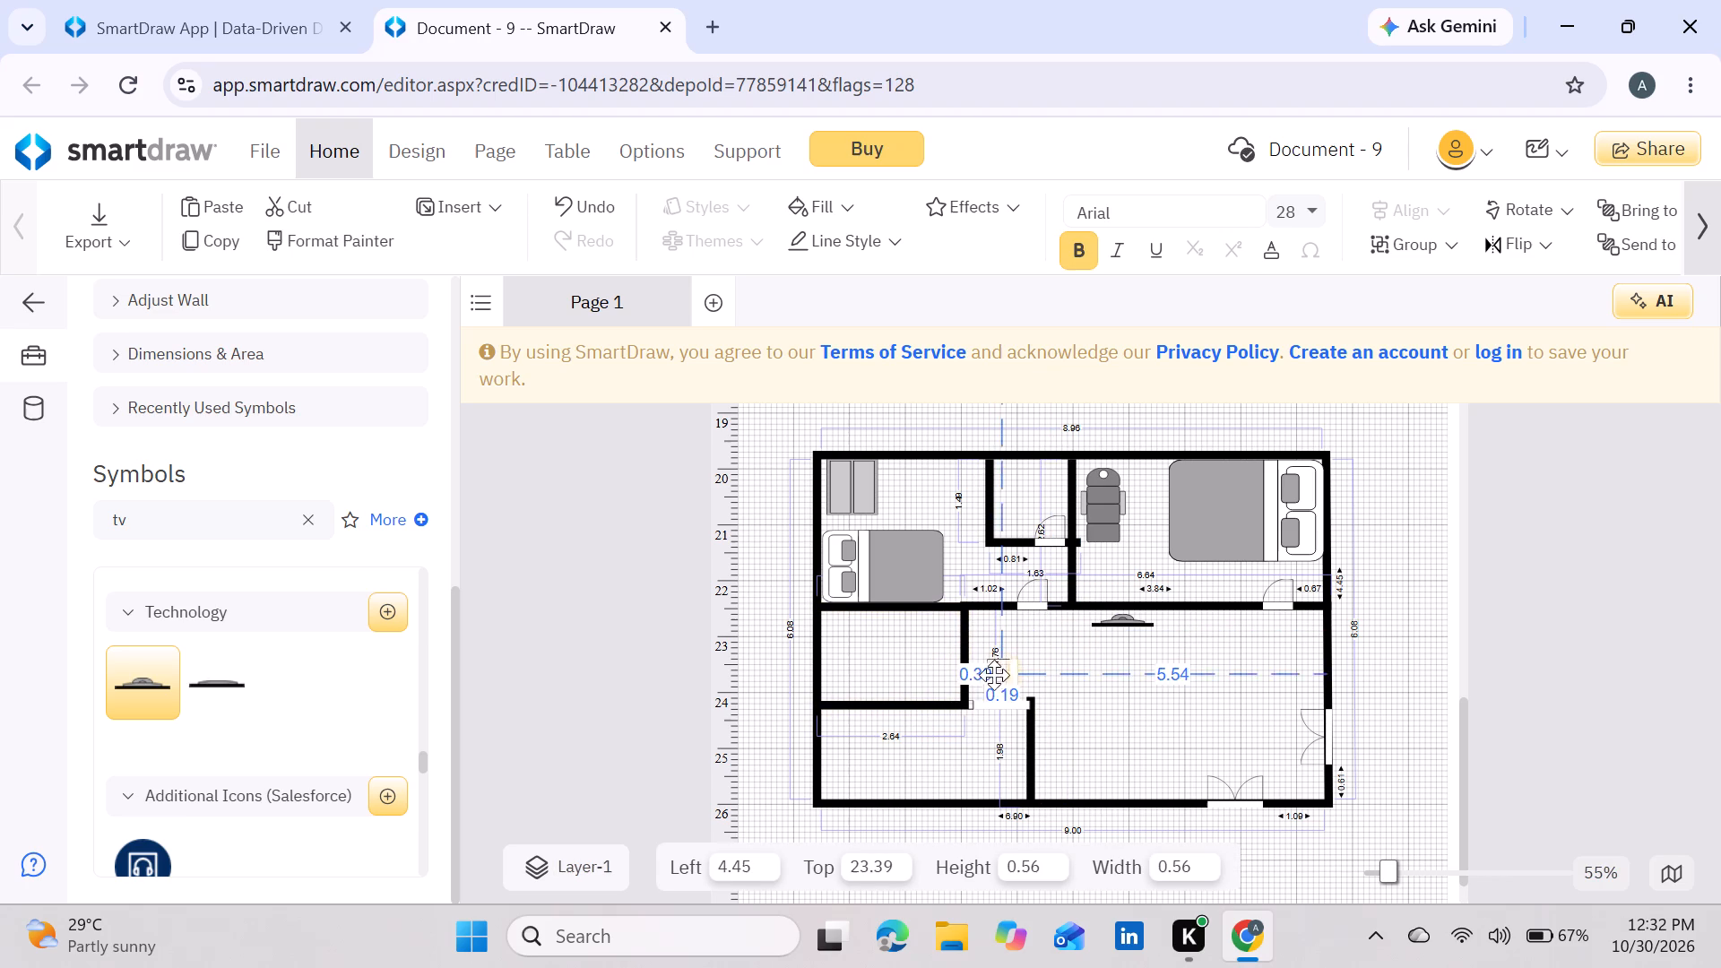
drag(991, 674, 951, 638)
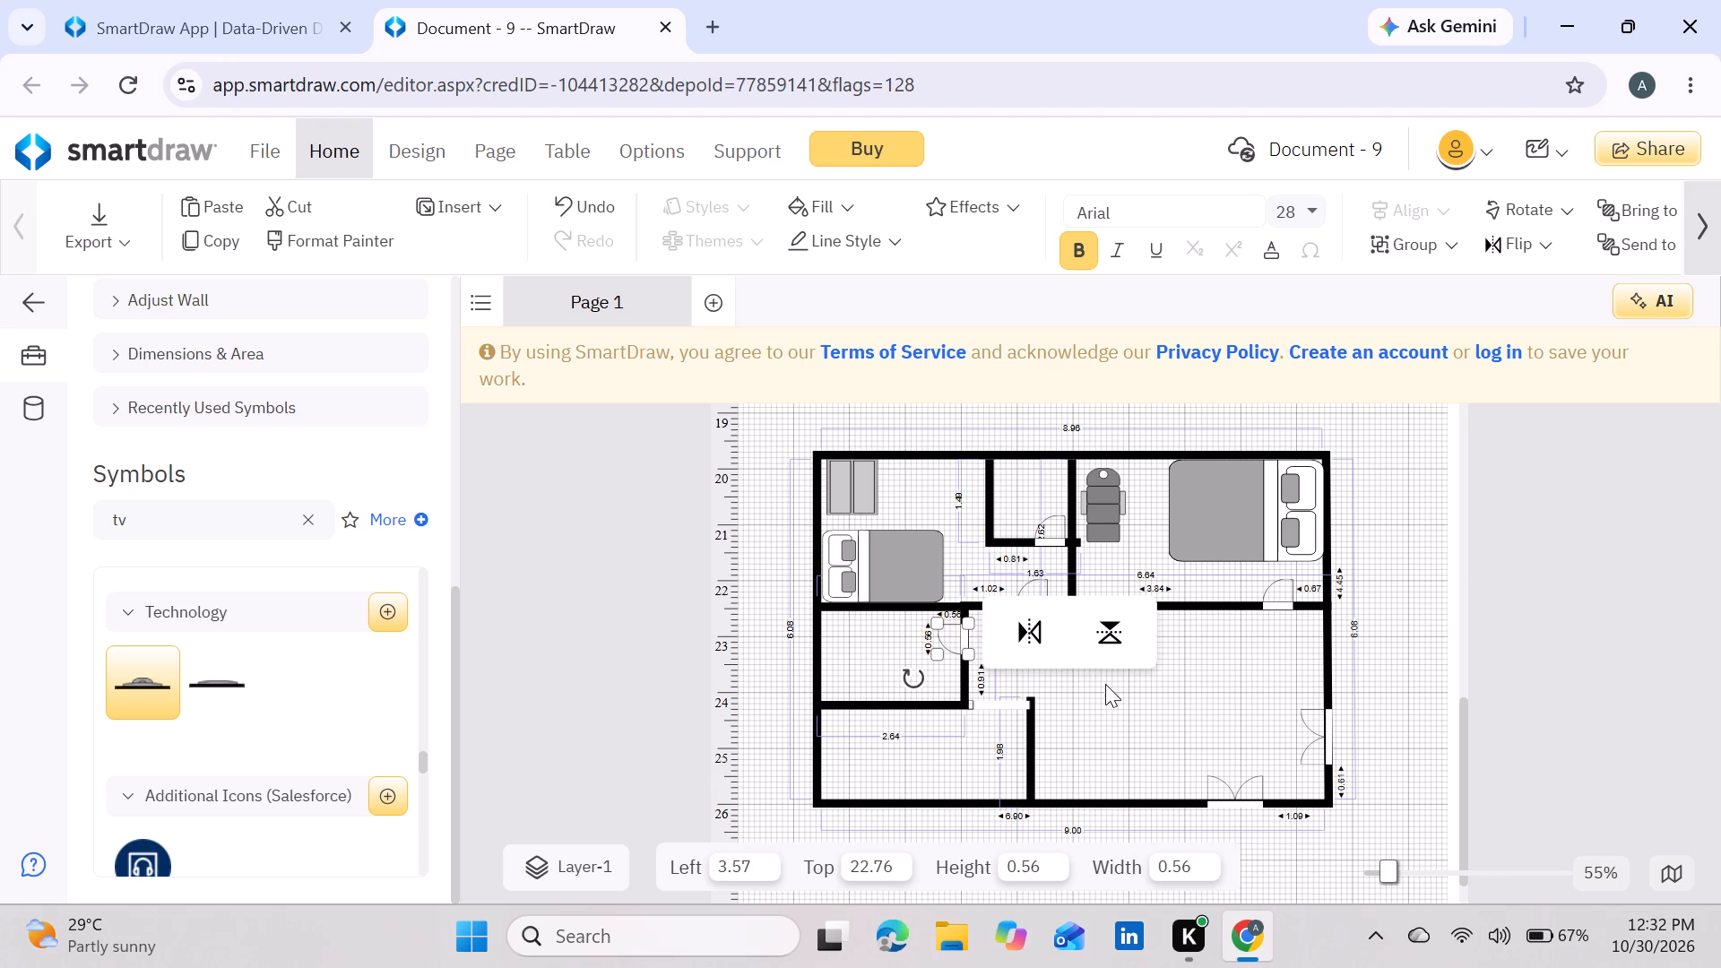
click(1141, 696)
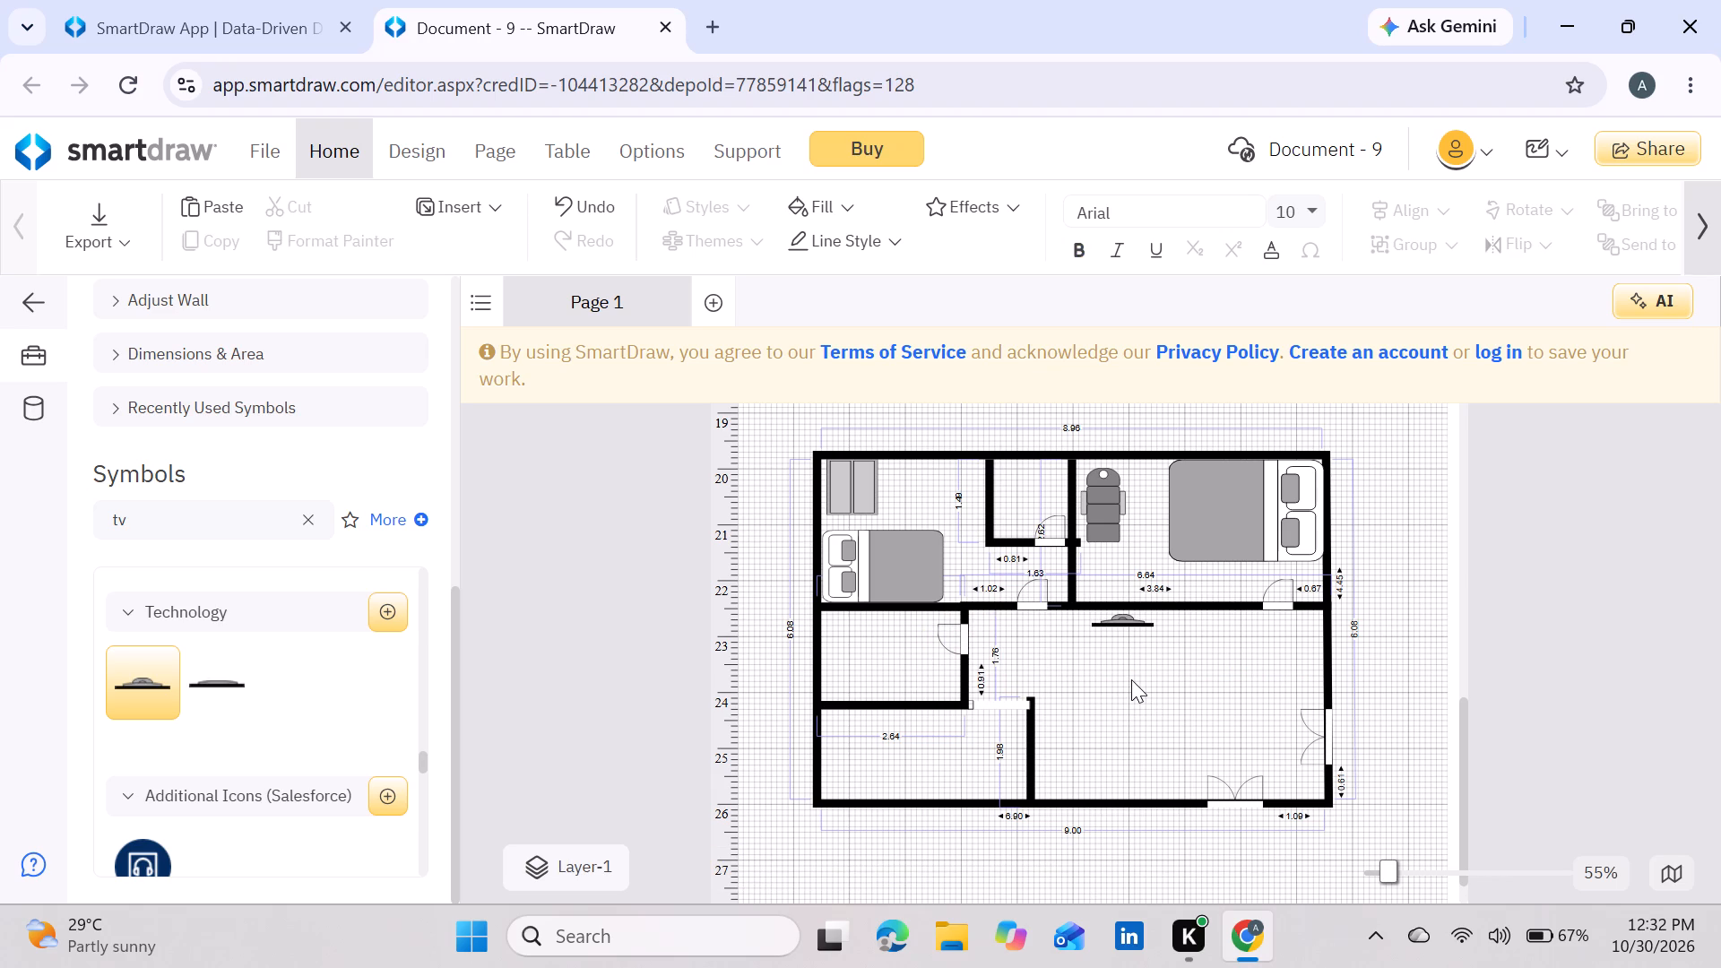
Search the symbol library for window.
click(328, 524)
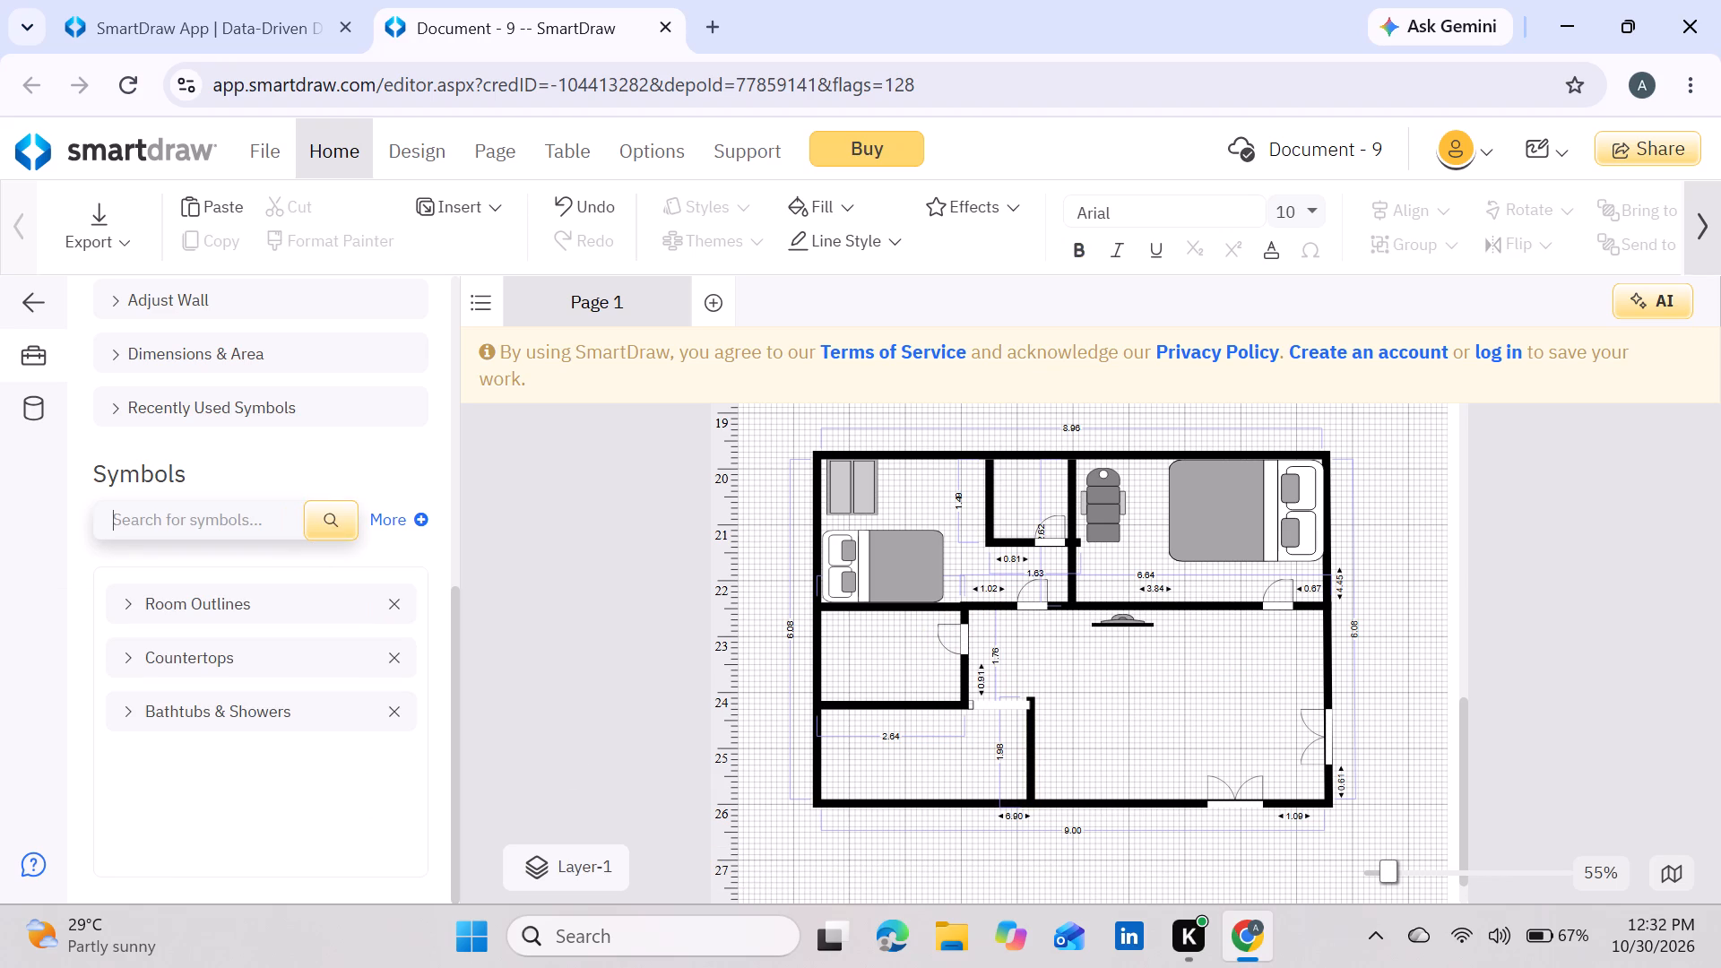
click(213, 523)
text(wind)
text(ow)
key(Return)
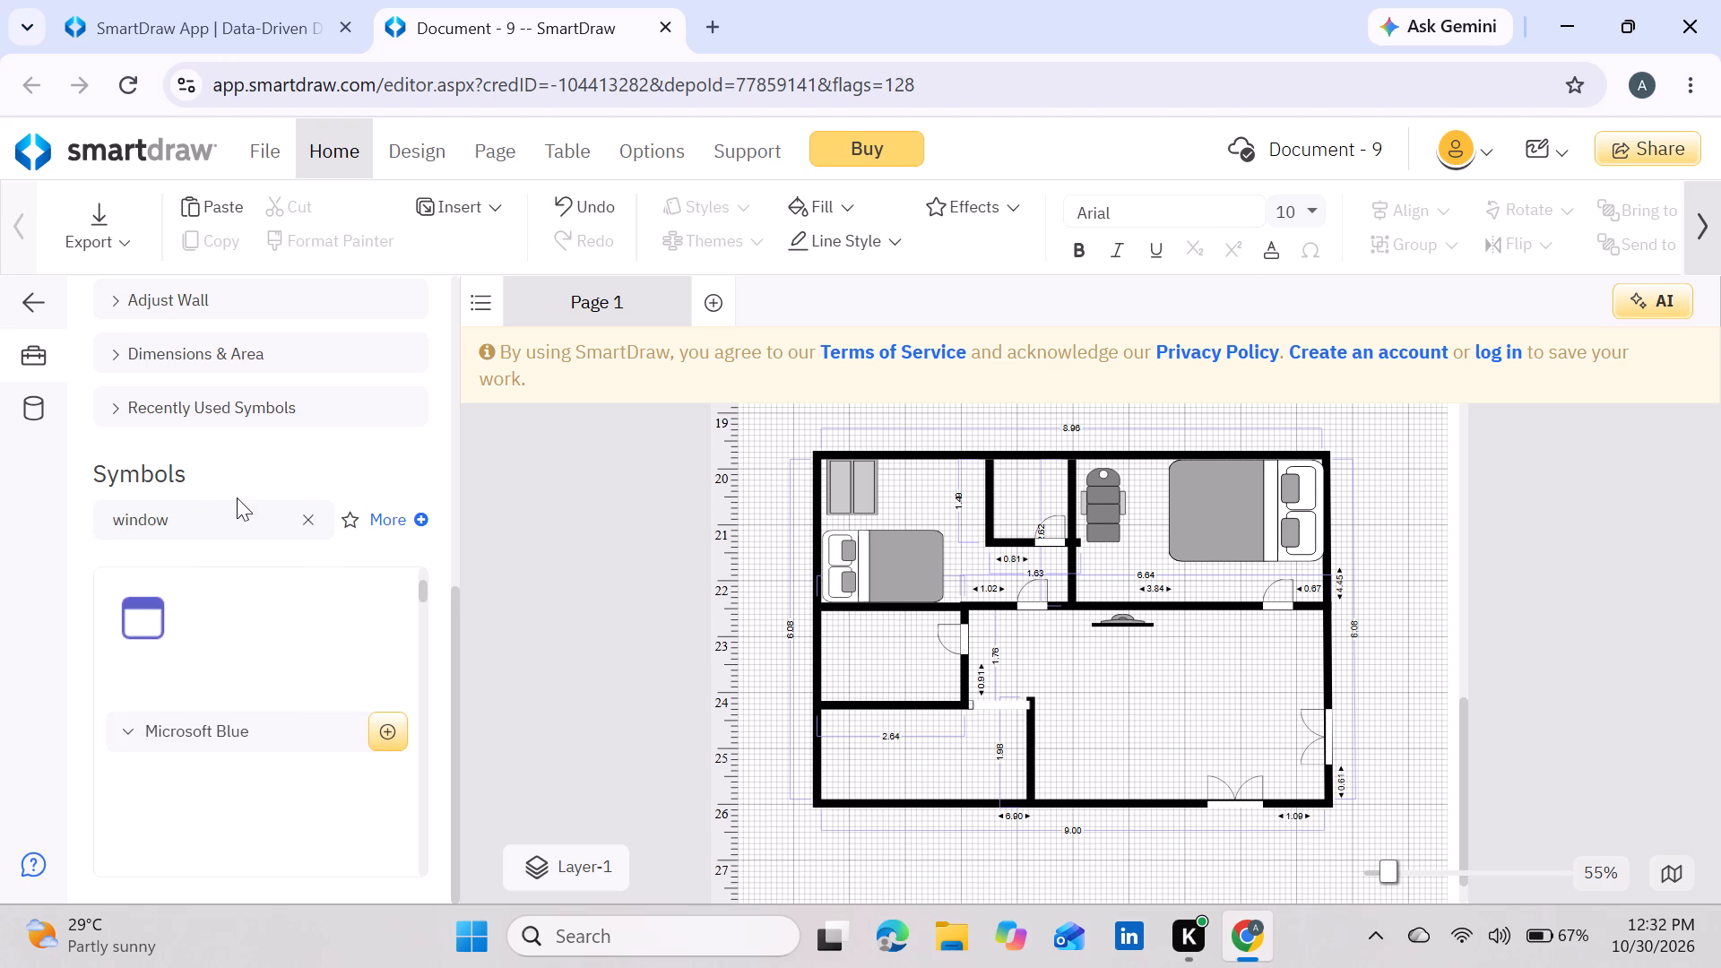
click(230, 518)
key(Return)
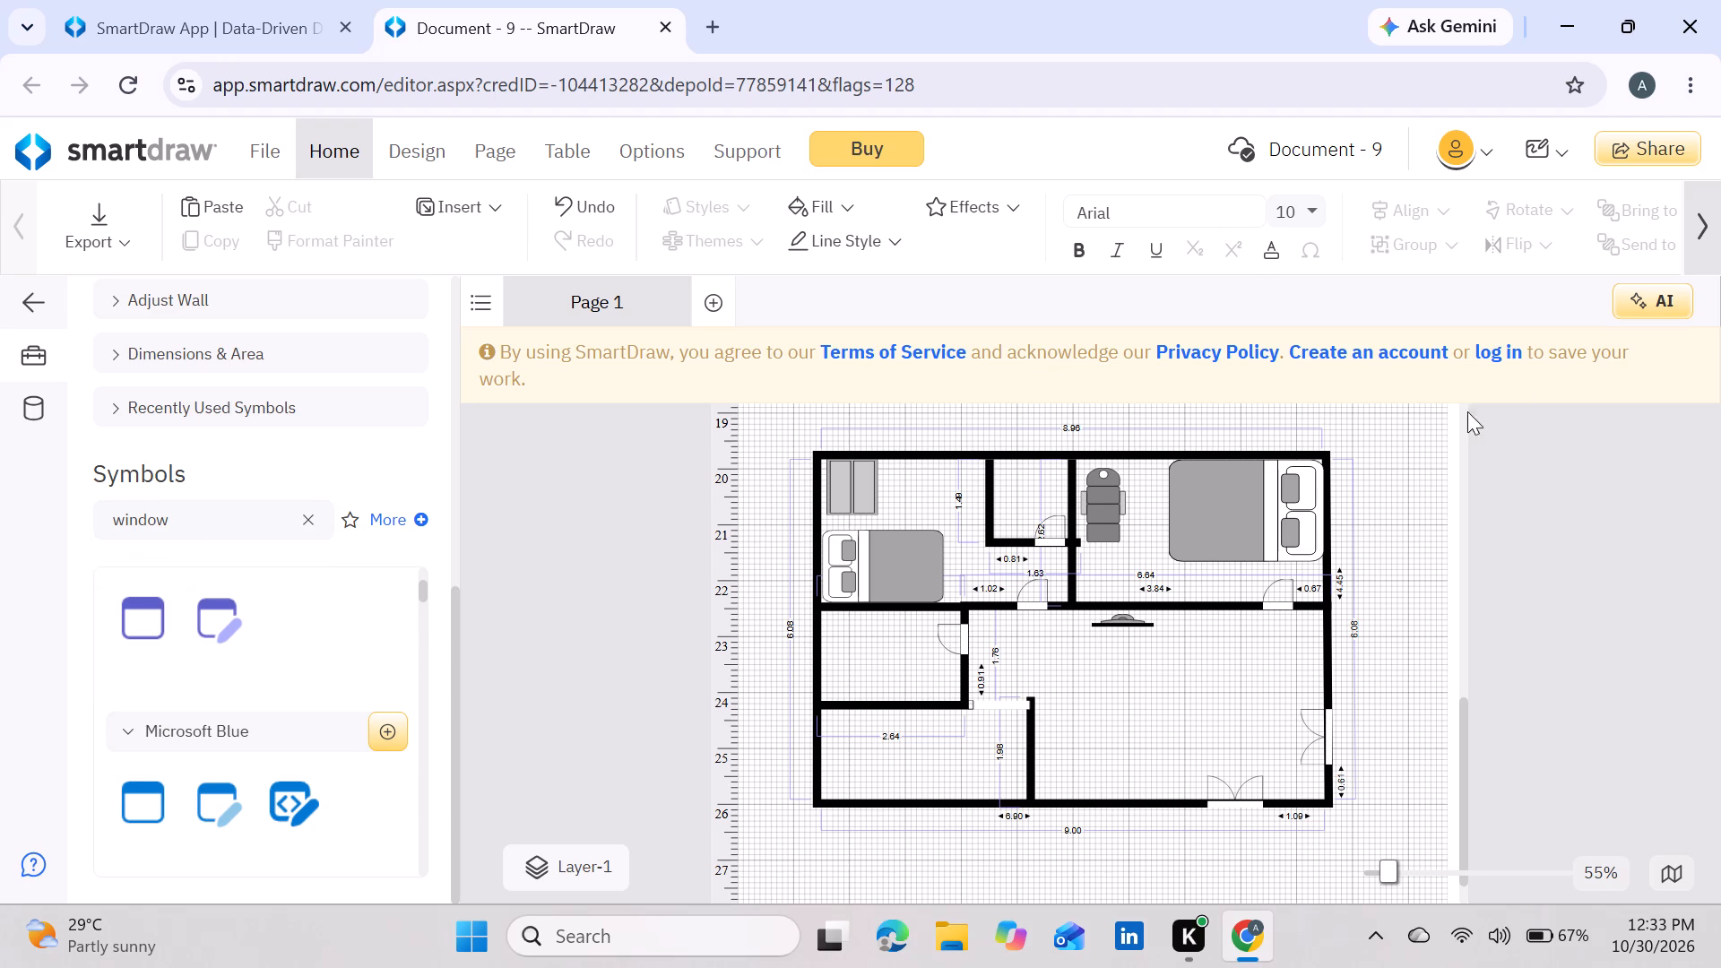
Close the browser window.
click(1693, 4)
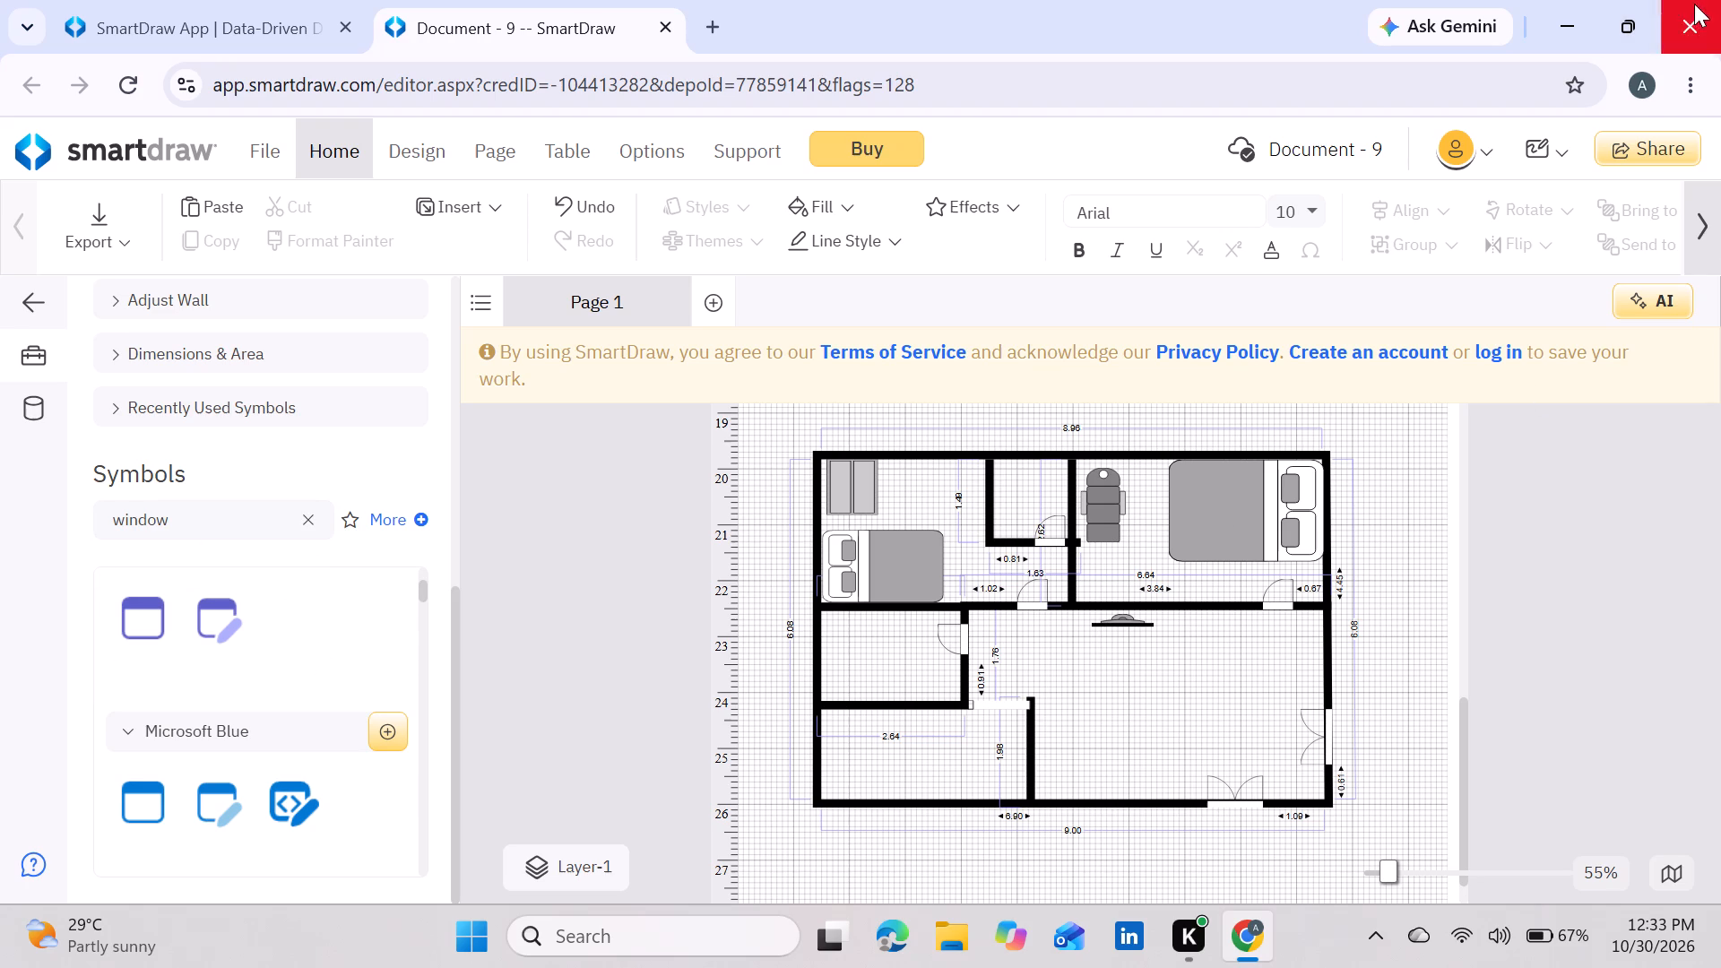